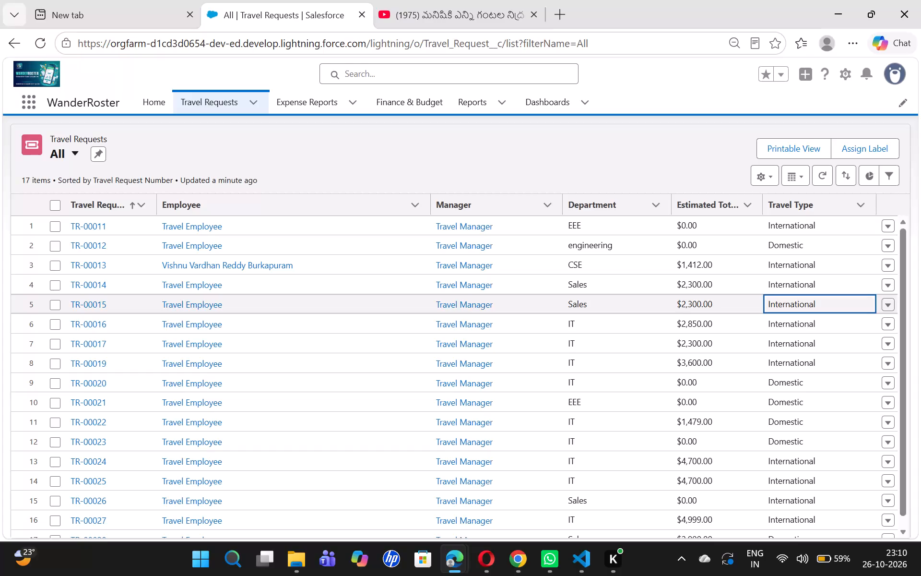
Switch to Google Chrome, open the Travel Requests list in WanderRoster and start a new travel request.
scroll(479, 377, up, 2)
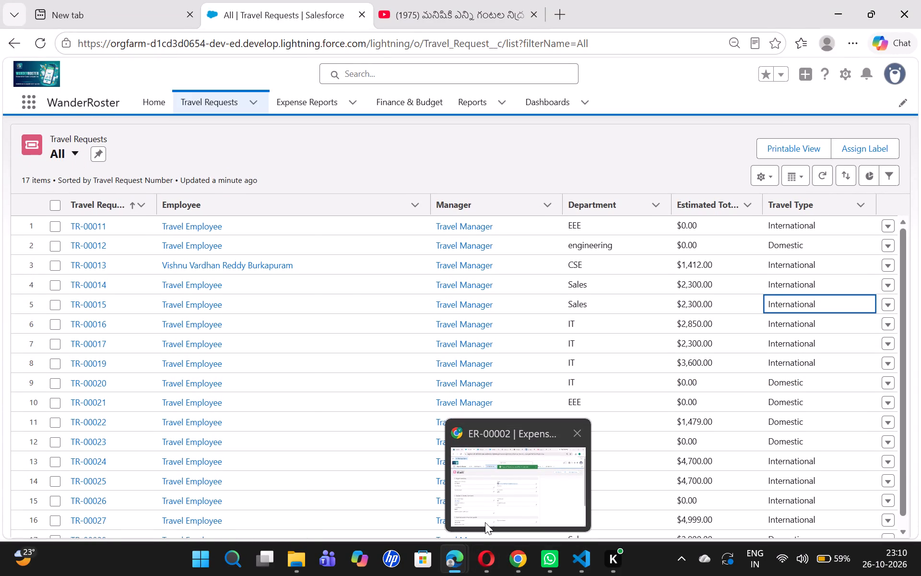
click(485, 522)
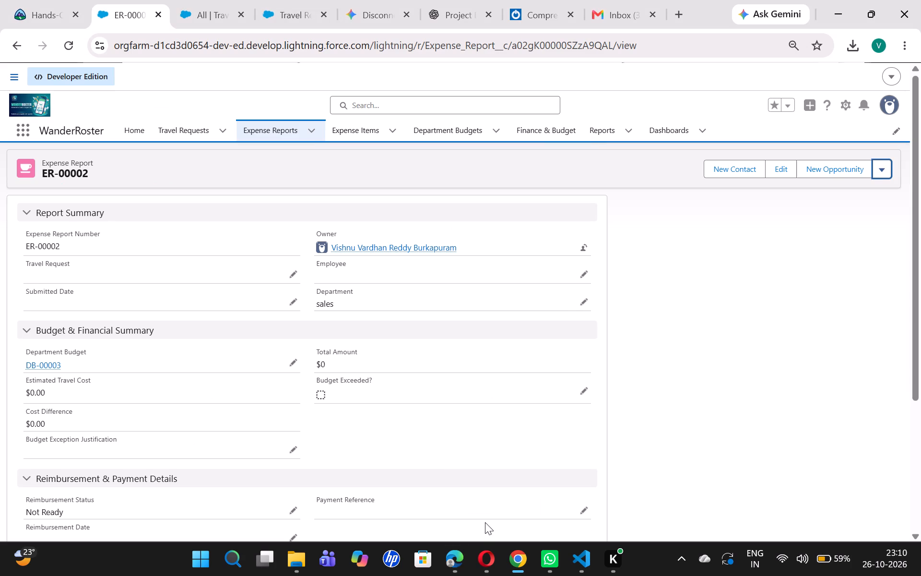
scroll(331, 330, up, 10)
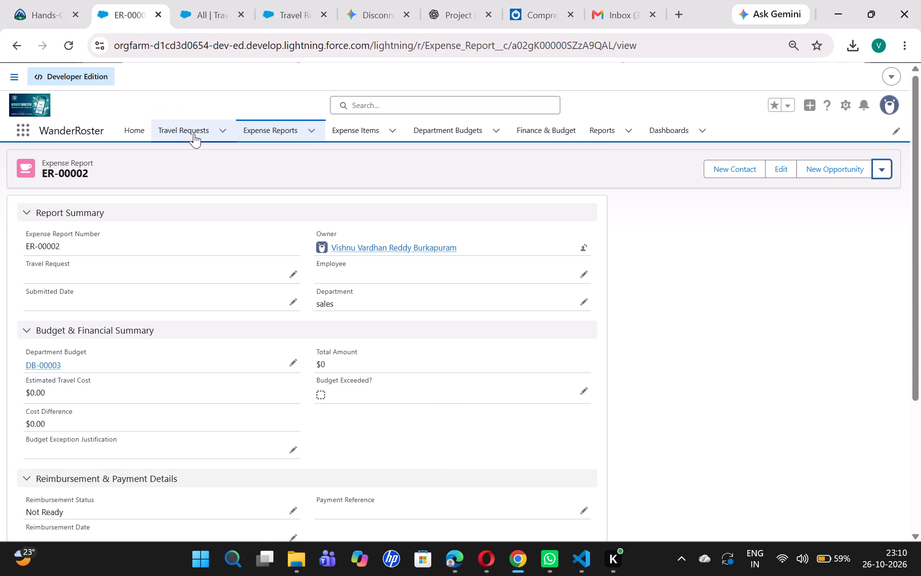
click(194, 133)
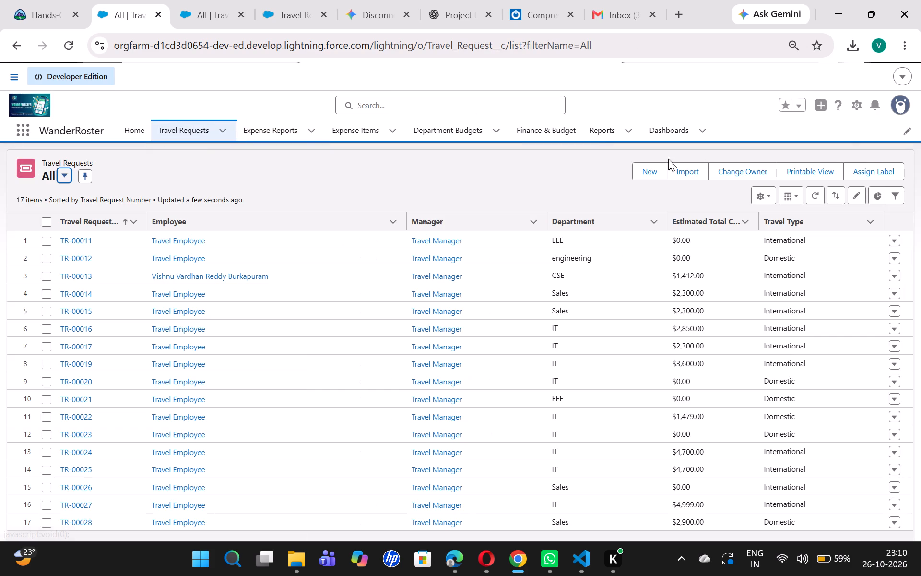
click(647, 167)
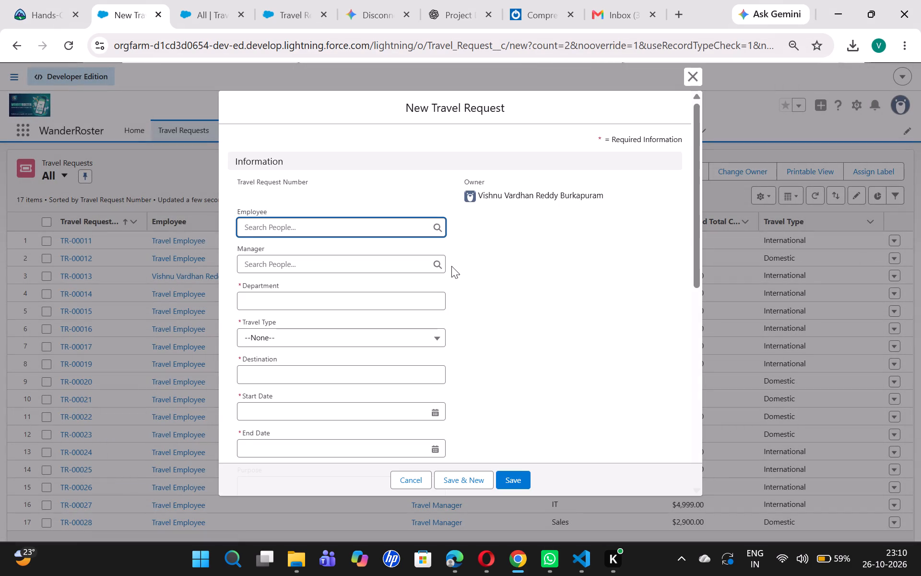
Hard-reload the New Travel Request form to check which page layout it uses.
key(ctrl+shift+r)
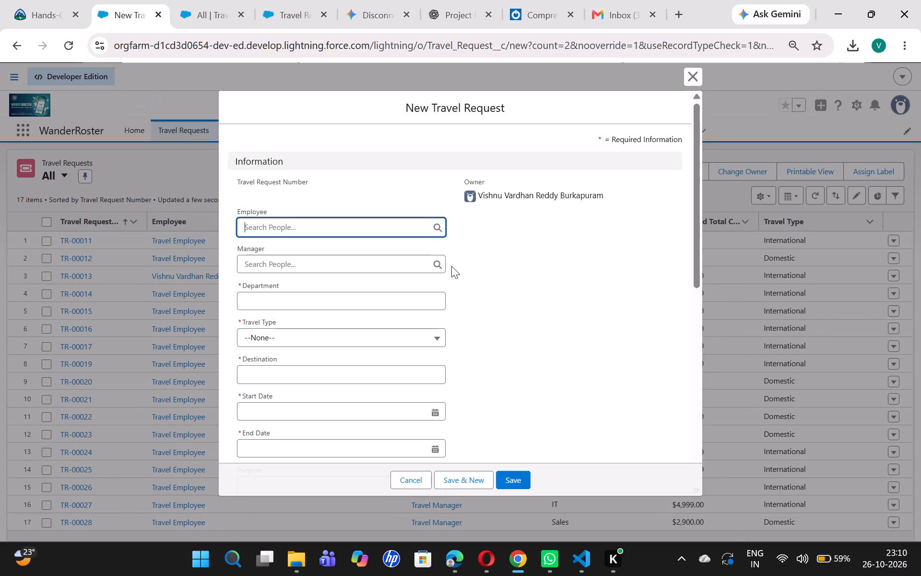
key(ctrl+shift+r)
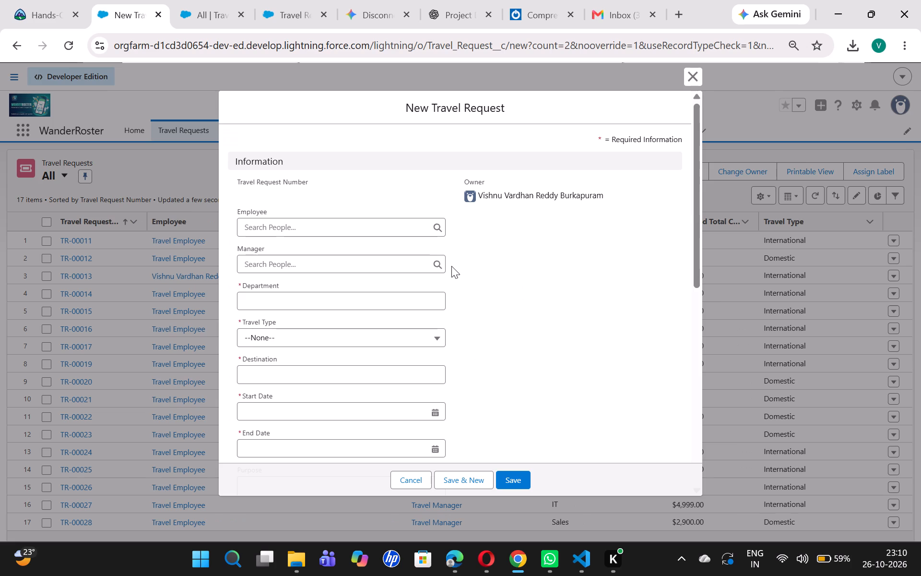
key(ctrl+shift+r)
key(ctrl+shift+r)
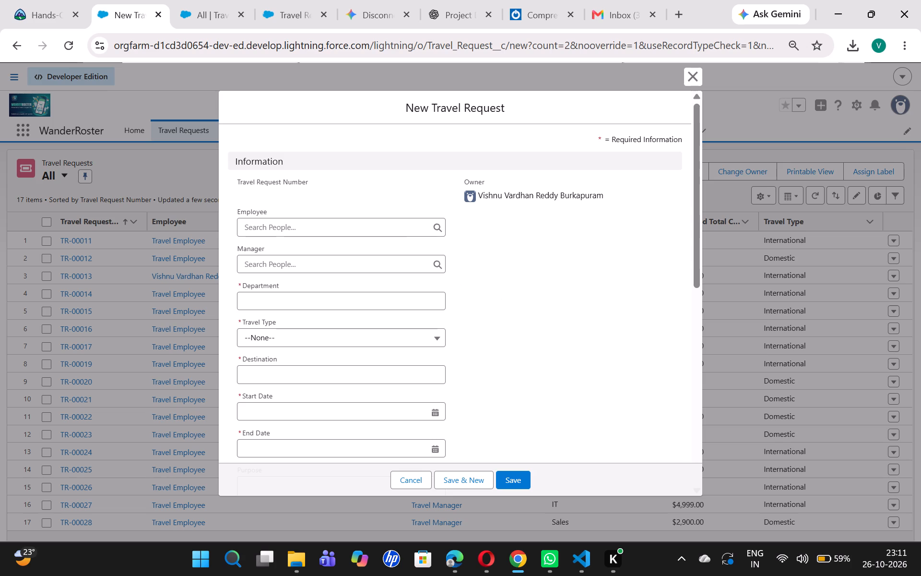
key(ctrl+shift+r)
key(ctrl+shift+r)
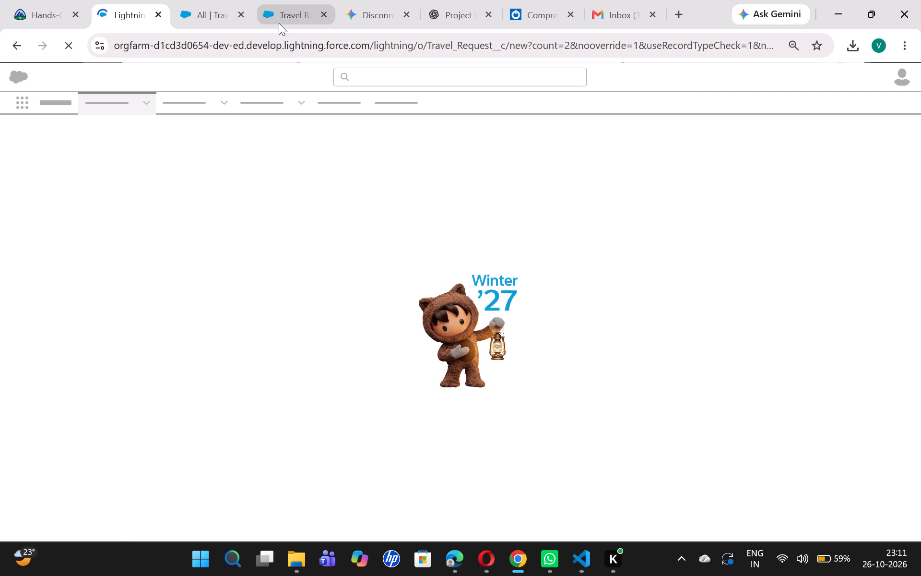
Open the Travel Request Layout in Object Manager, review its detail sections and quick-save the layout.
click(279, 23)
click(295, 264)
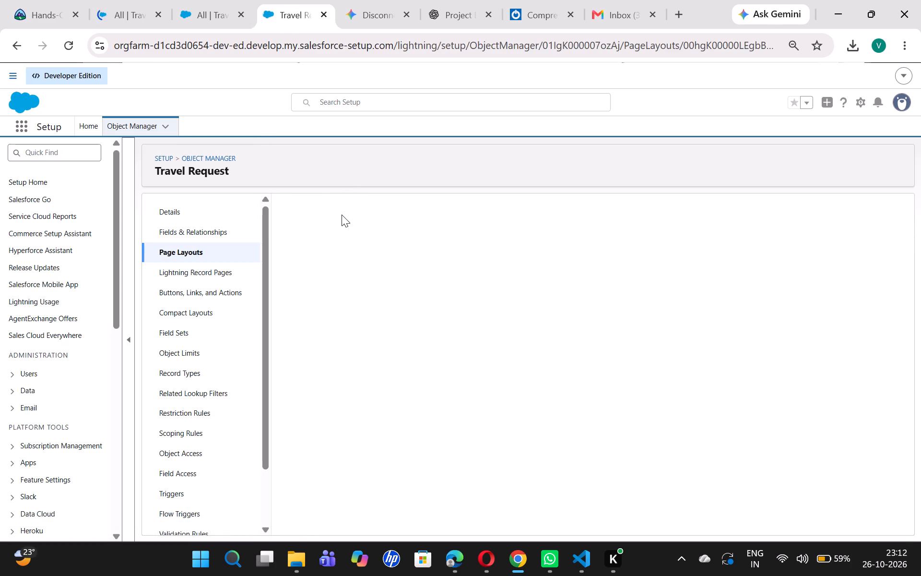
click(325, 215)
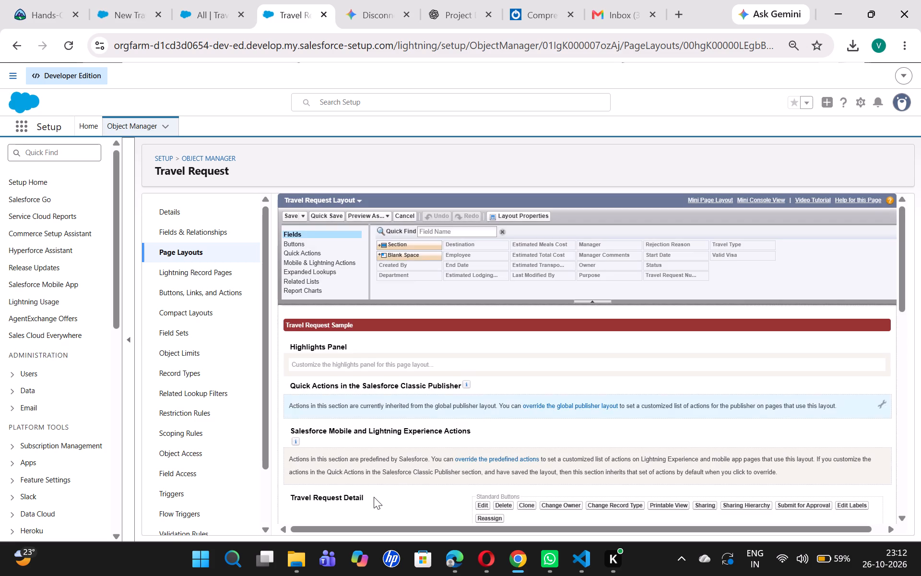
scroll(374, 497, down, 4)
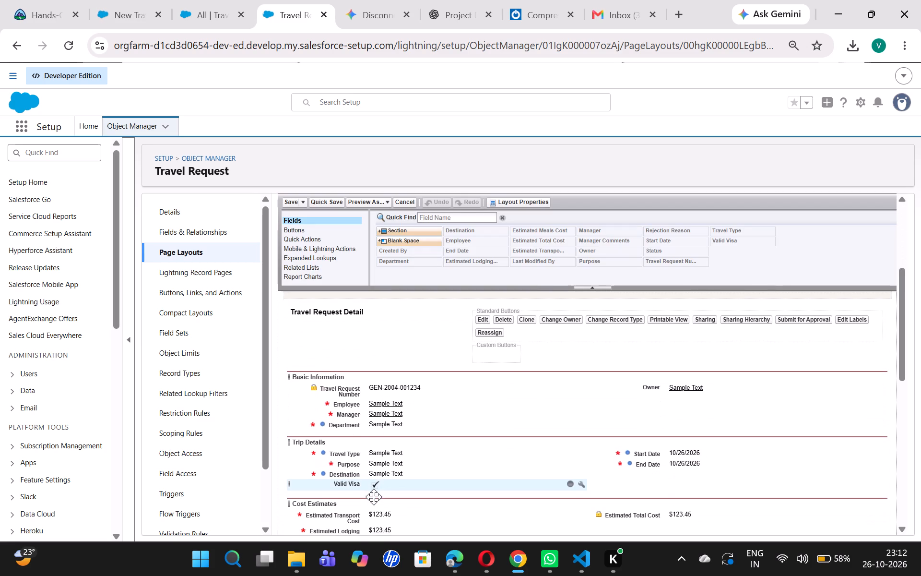
scroll(374, 497, down, 1)
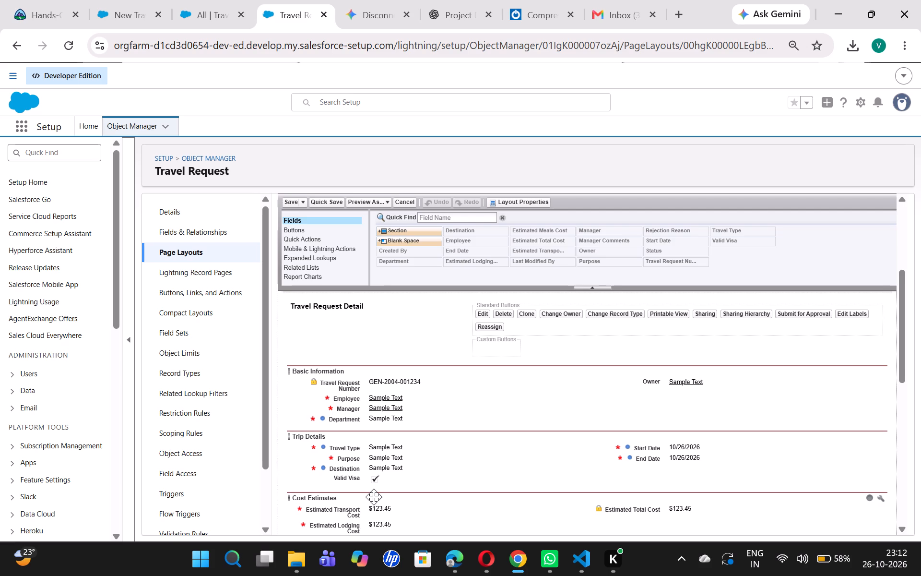
click(331, 200)
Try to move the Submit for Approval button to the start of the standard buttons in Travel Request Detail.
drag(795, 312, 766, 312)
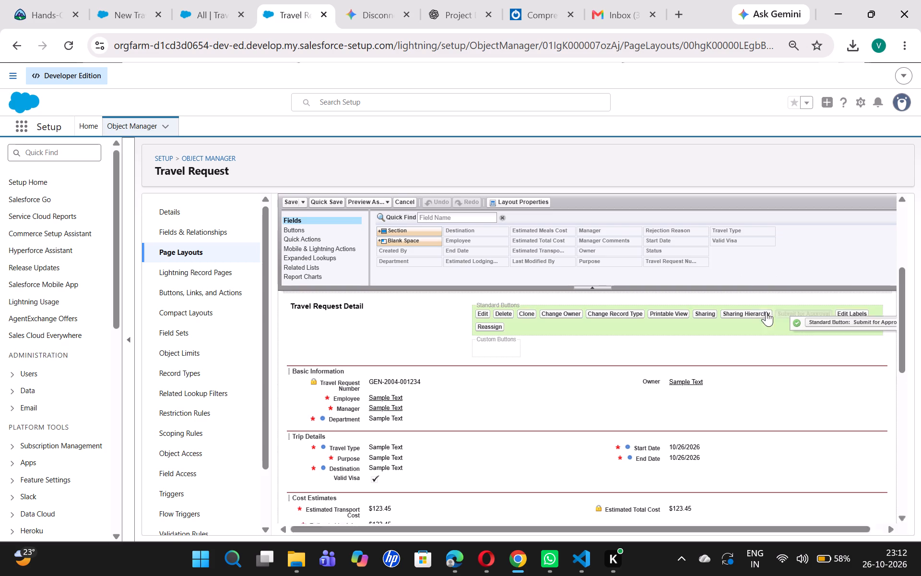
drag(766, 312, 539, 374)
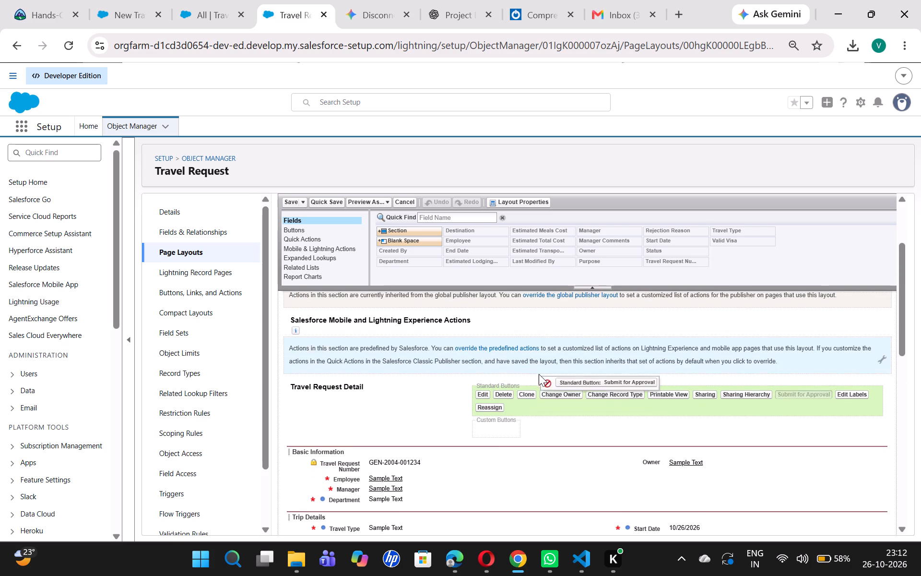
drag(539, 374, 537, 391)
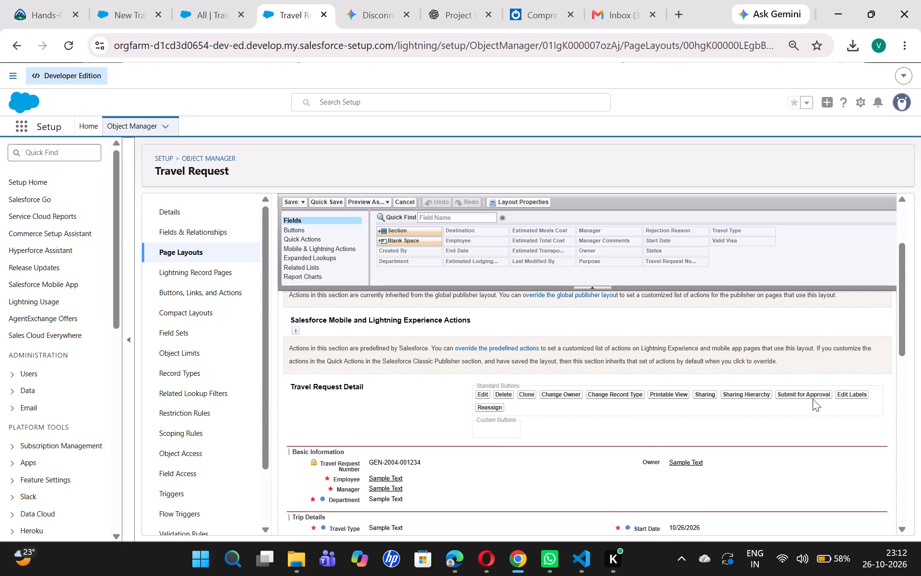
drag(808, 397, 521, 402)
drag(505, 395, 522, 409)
Save the Travel Request Layout and return to the Page Layouts list.
click(325, 201)
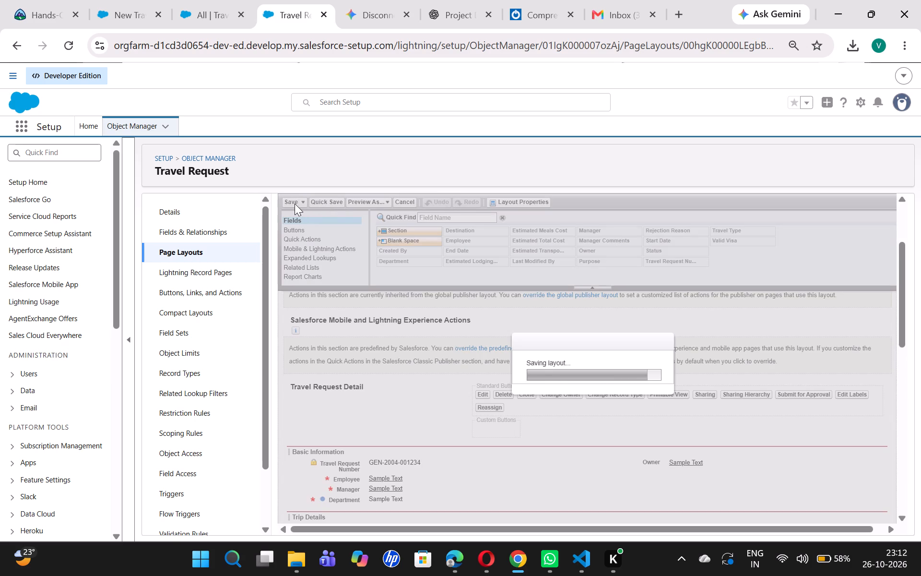
click(292, 201)
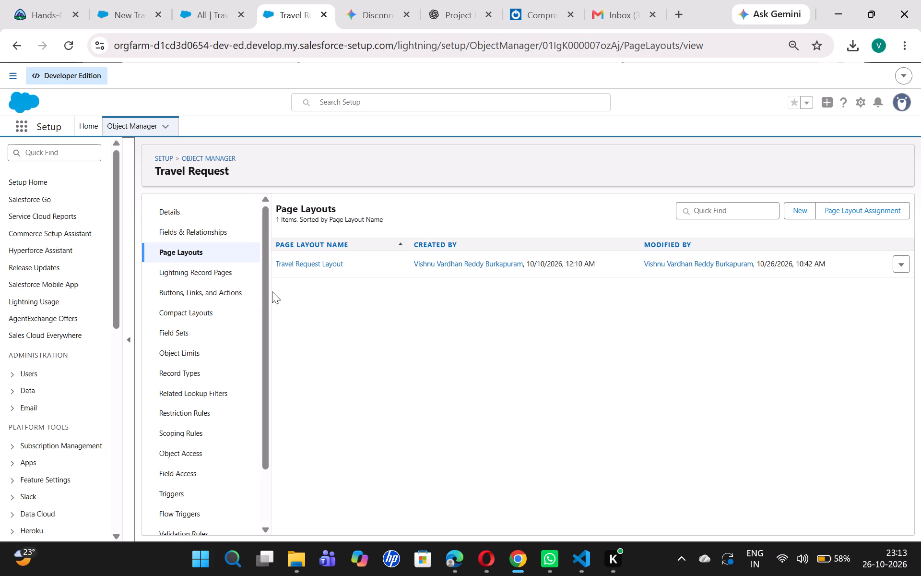
Reopen the Travel Request Layout, review its detail sections and quick-save it again.
click(281, 262)
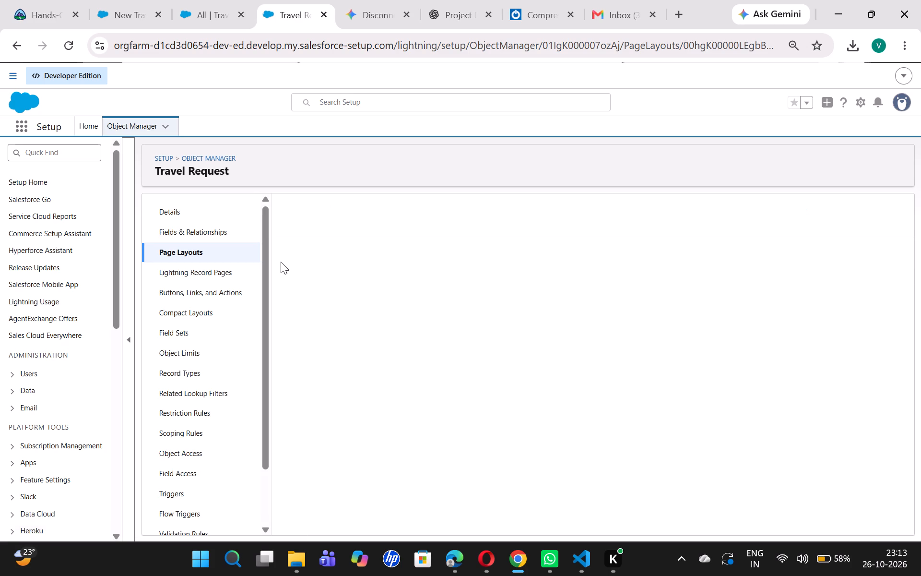
scroll(343, 380, down, 1)
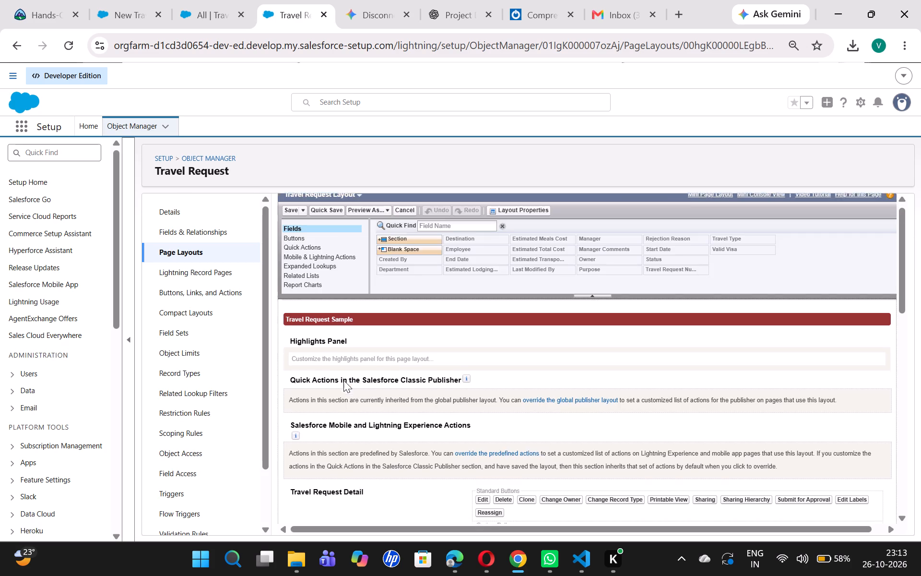
scroll(343, 380, down, 1)
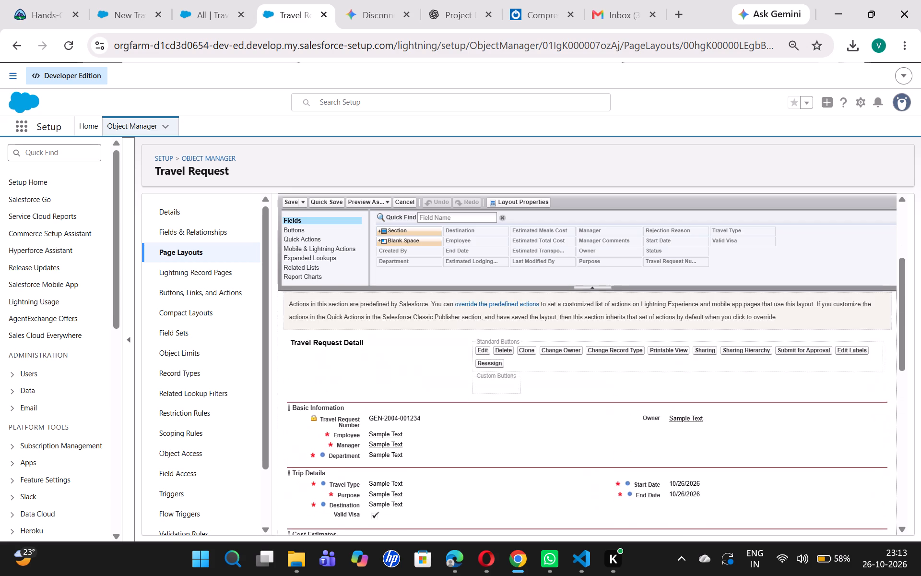
scroll(343, 380, up, 6)
click(330, 210)
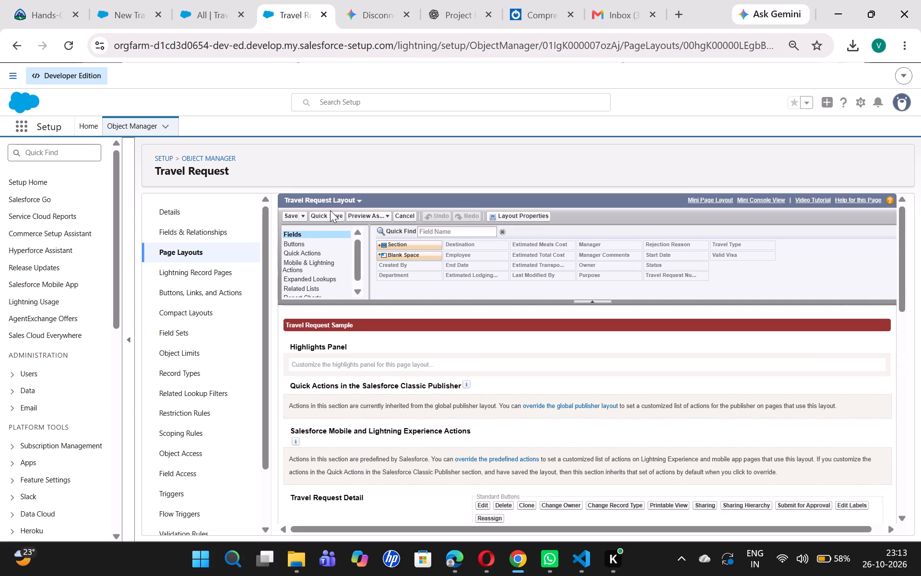
click(324, 214)
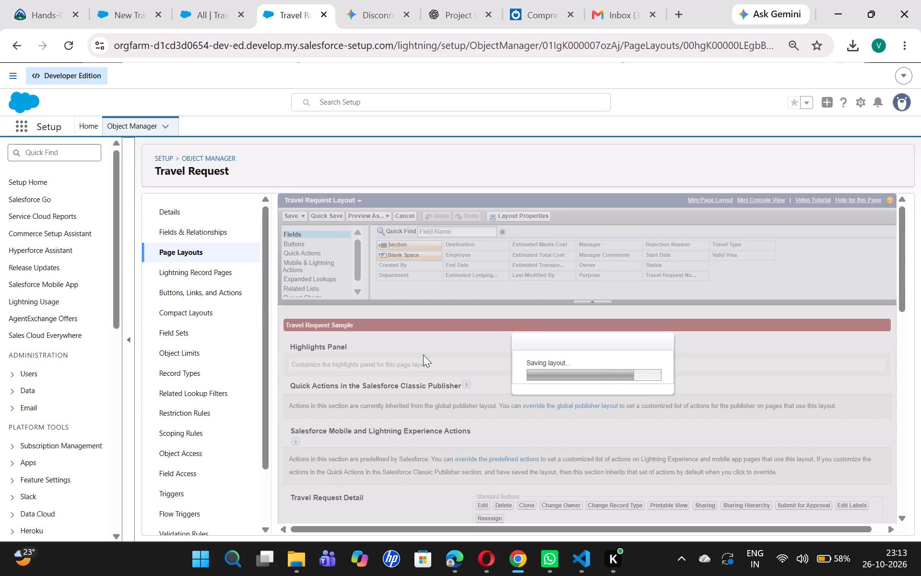
Return to the open New Travel Request form and hard-reload it to check its layout.
click(108, 0)
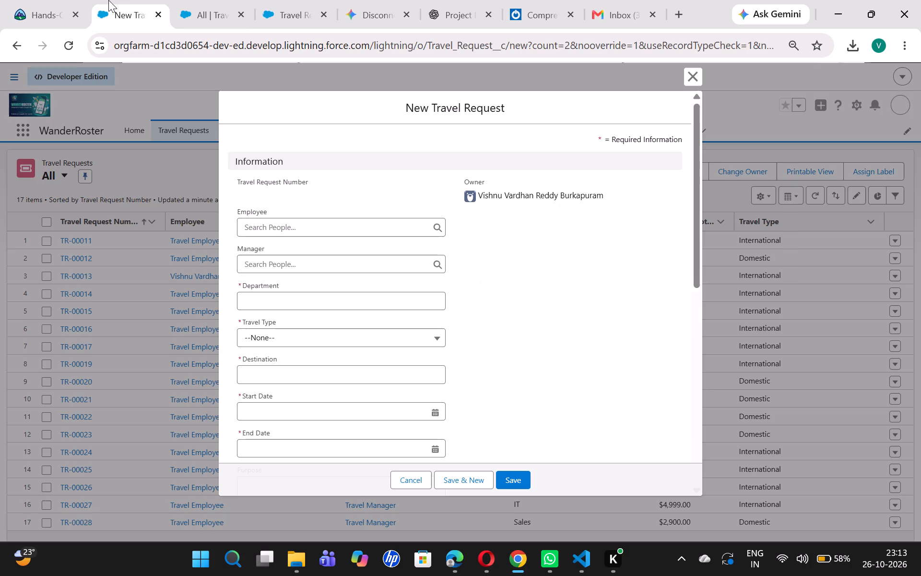
key(ctrl+shift+r)
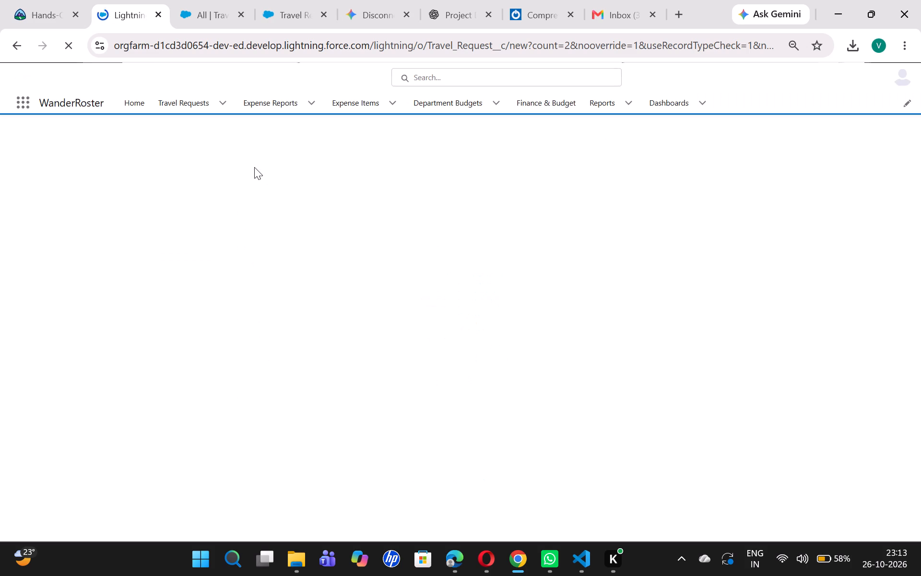
key(ctrl+shift+r)
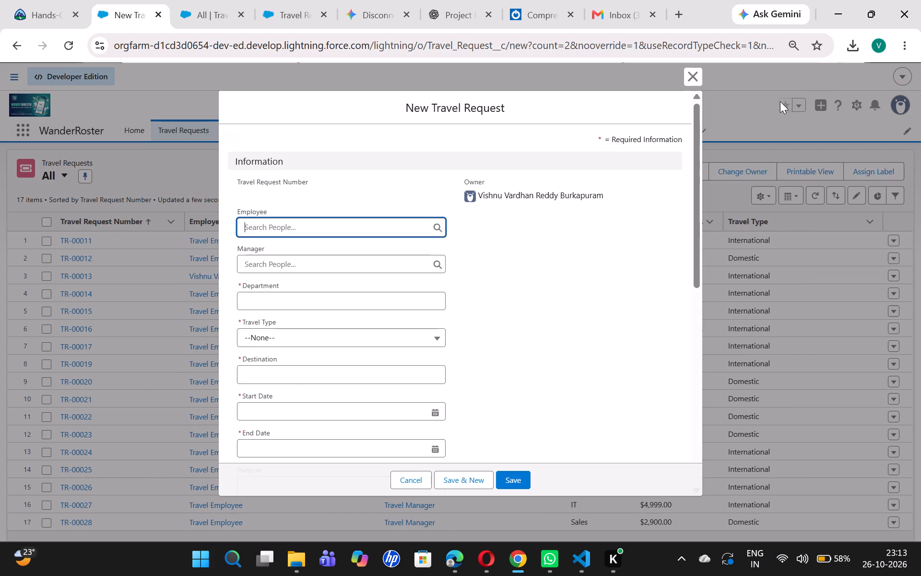
Close the form, start another new travel request from the list and hard-reload it to check its layout.
click(695, 72)
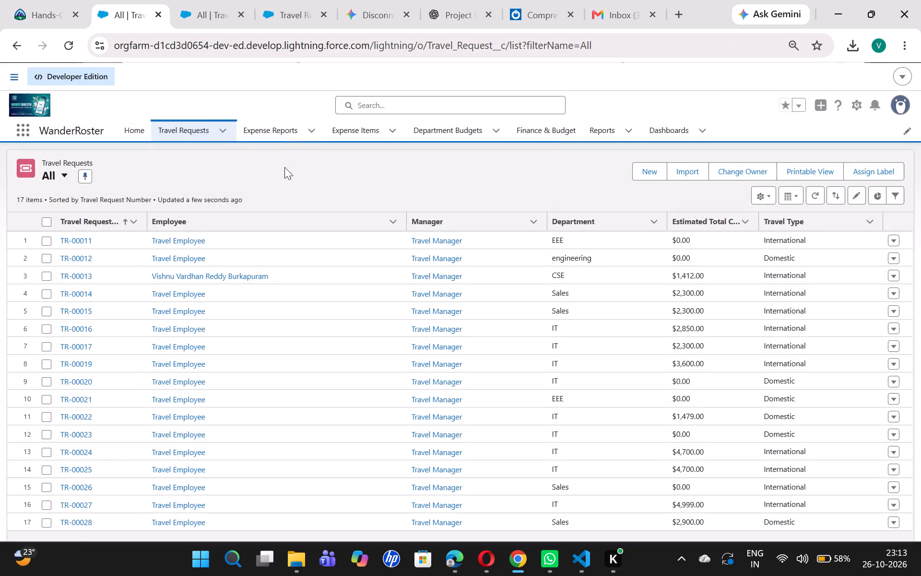
click(651, 168)
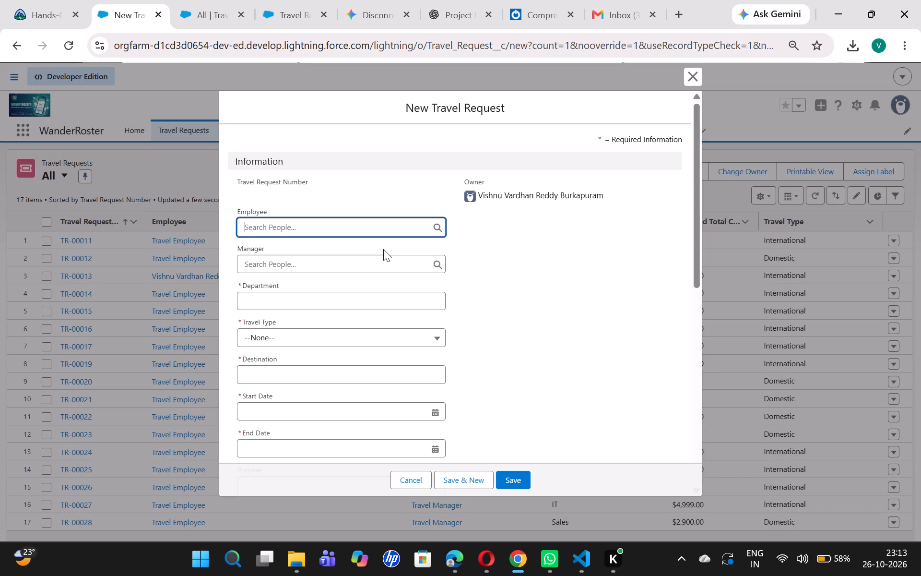
key(ctrl+shift+r)
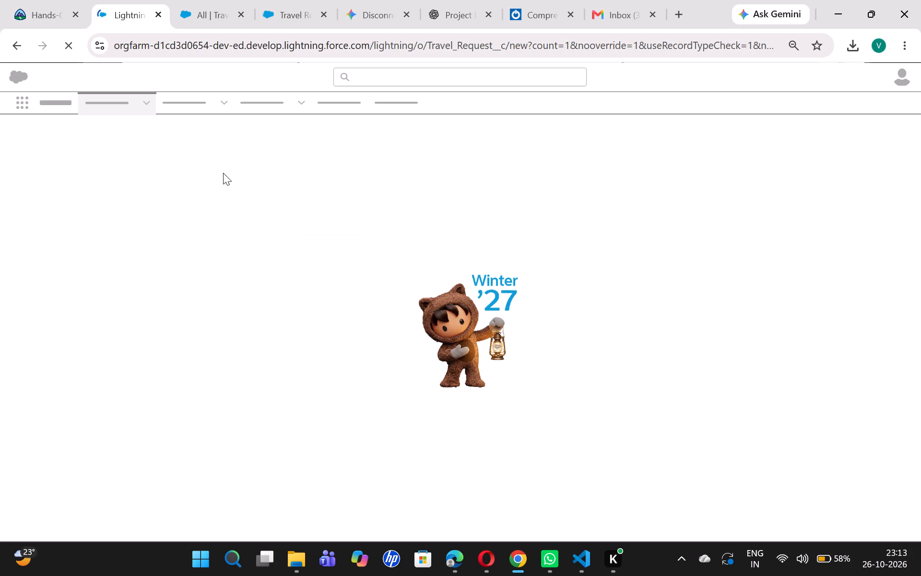
key(ctrl+shift+r)
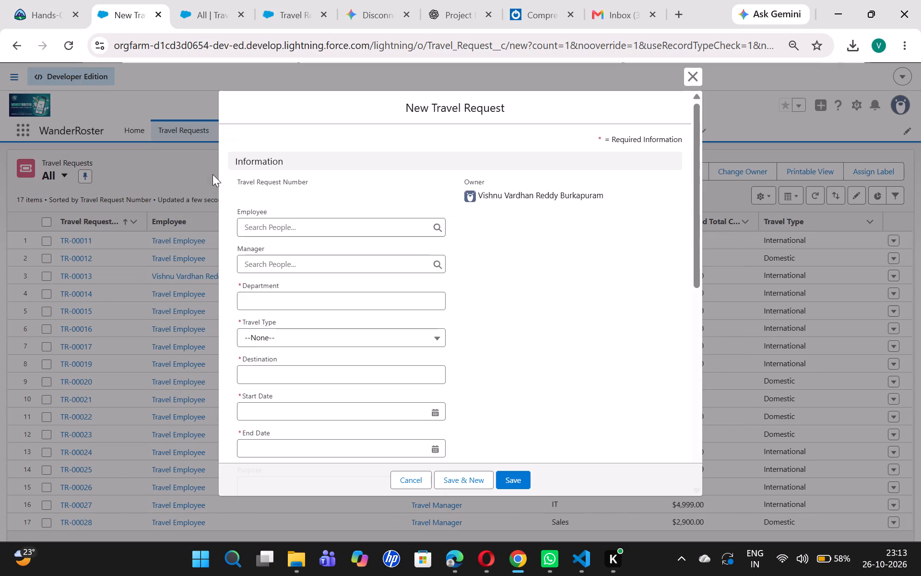
Hard-reload the New Travel Request form again, check its field layout and close the form.
key(ctrl+shift+r)
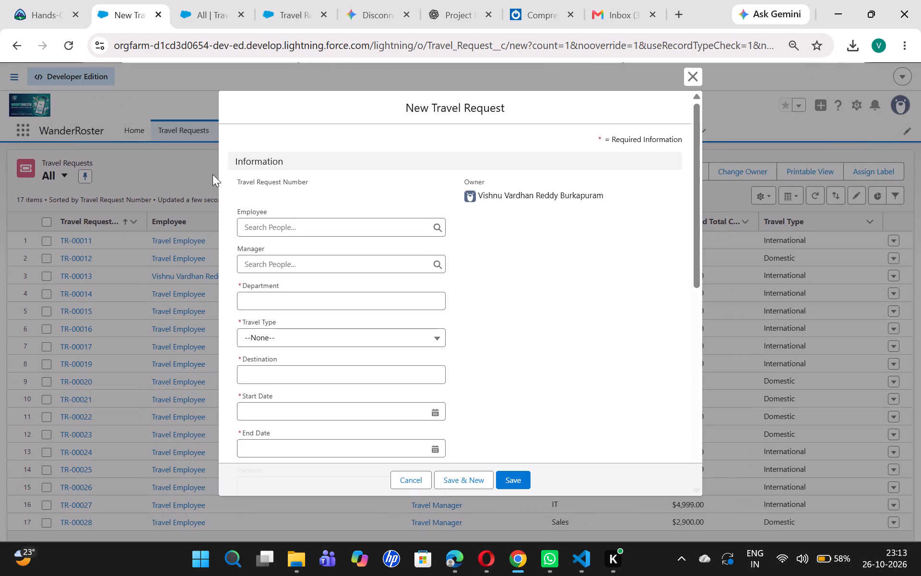
click(146, 151)
click(694, 76)
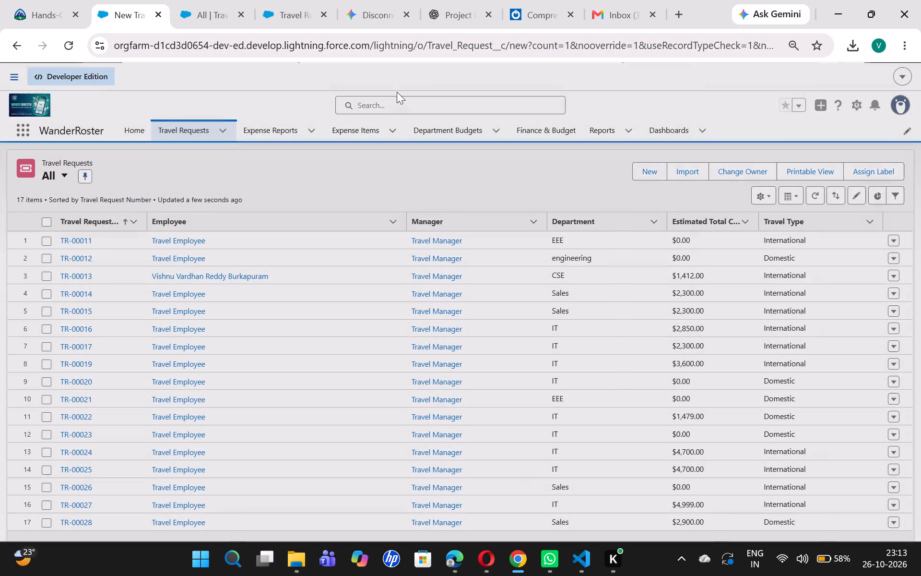
Refresh the other open Travel Requests list, start a new travel request there to check the form layout, and close it.
click(207, 4)
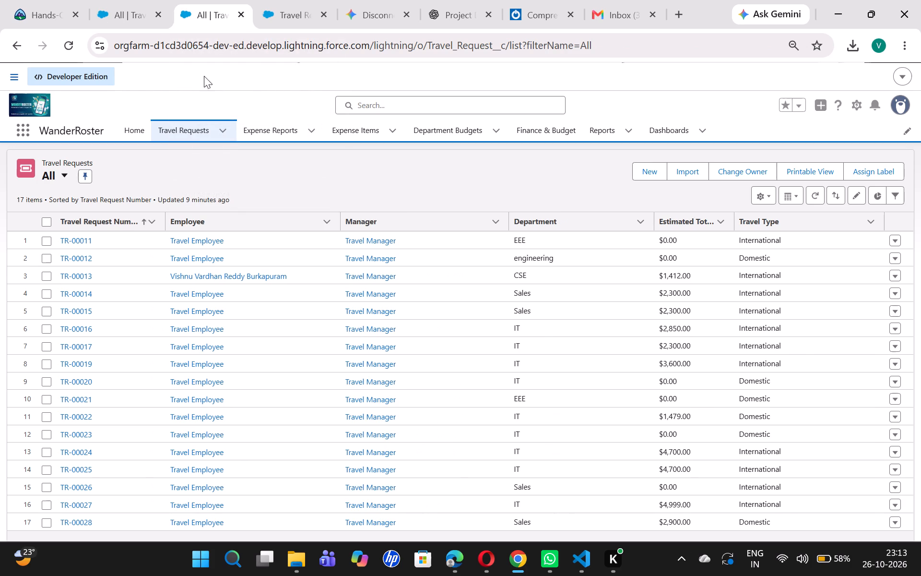
click(62, 50)
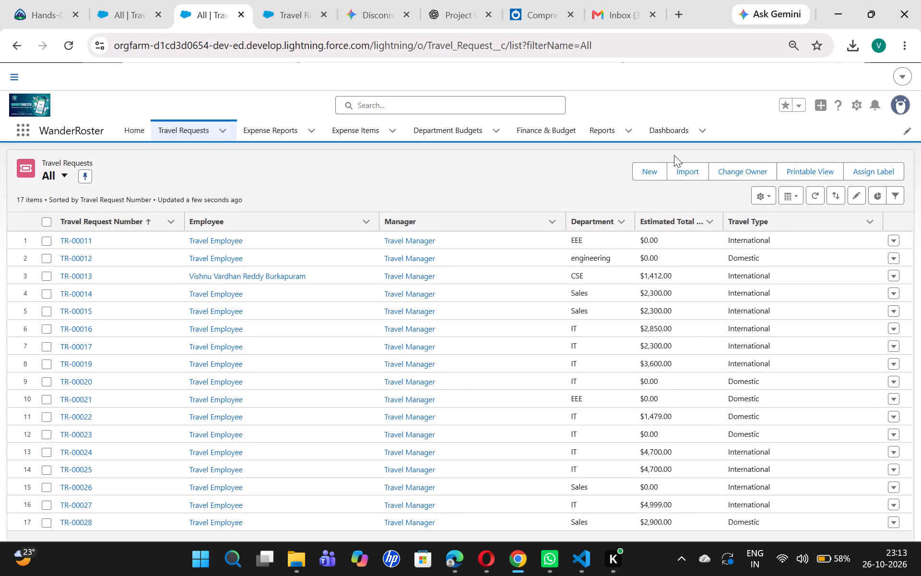
click(653, 170)
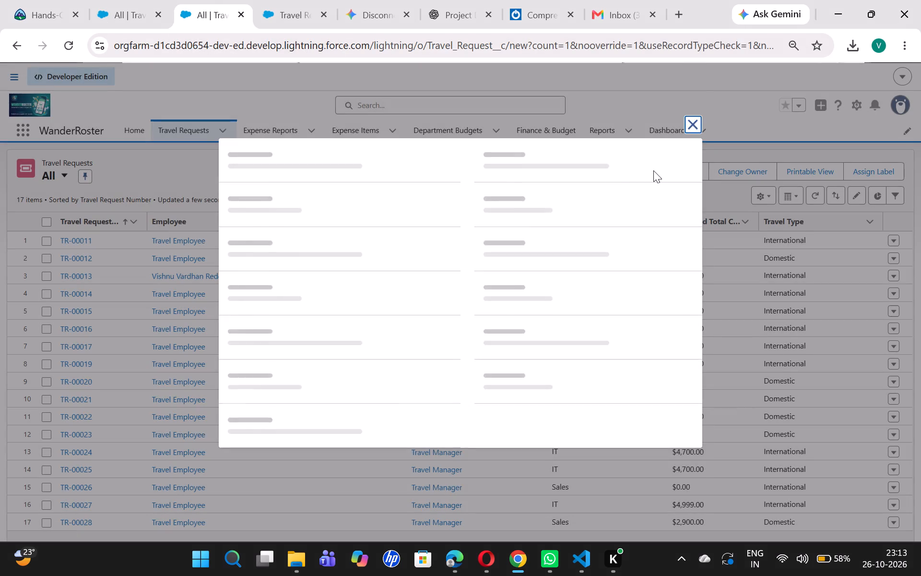
click(692, 78)
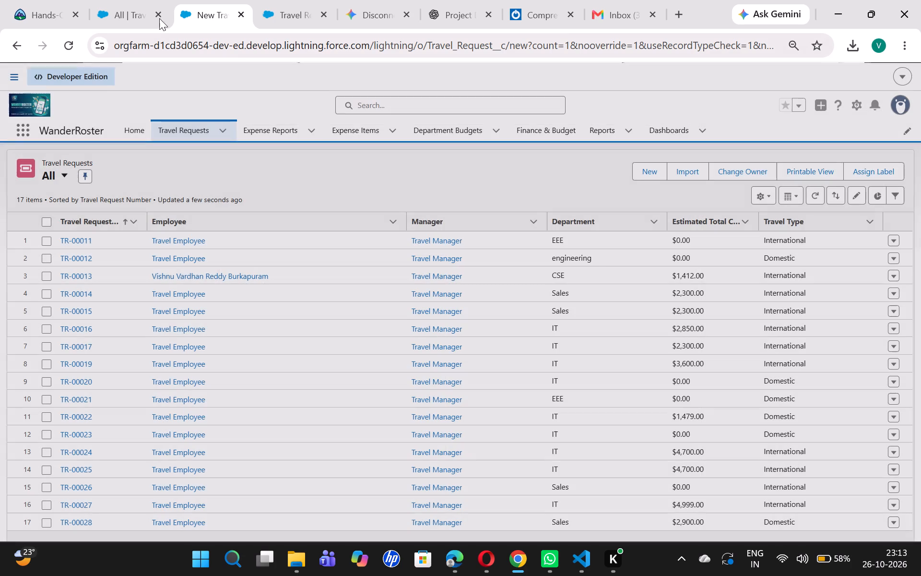
Close both open WanderRoster Travel Requests browser tabs, leaving the Travel Request Layout editor in Setup open.
click(157, 9)
click(157, 9)
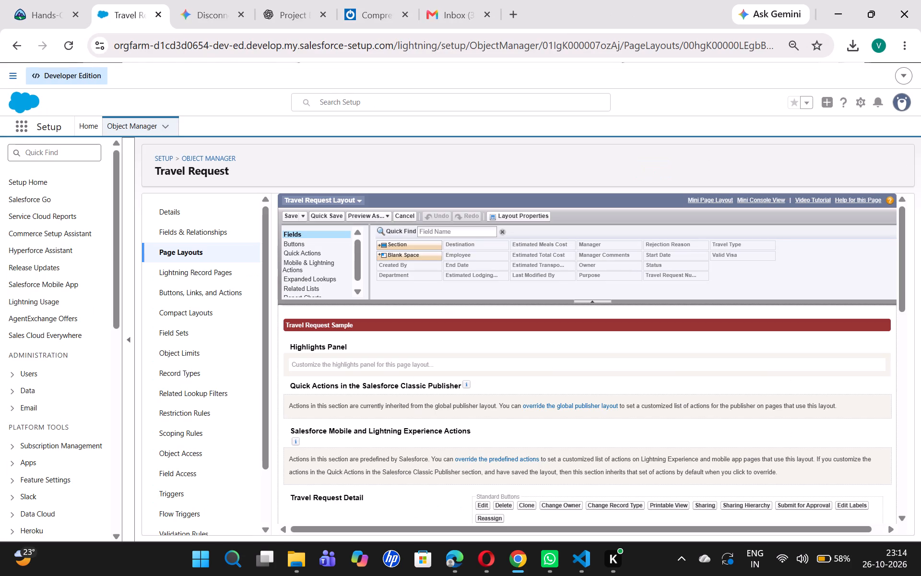
Launch the WanderRoster app from Setup, look over its home page and open the Travel Requests list.
click(19, 128)
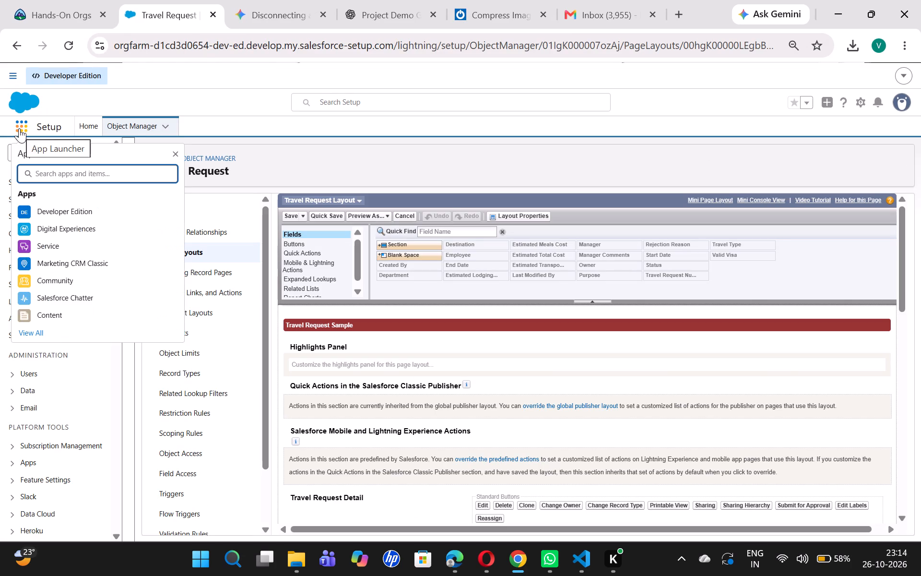
key(w)
click(65, 208)
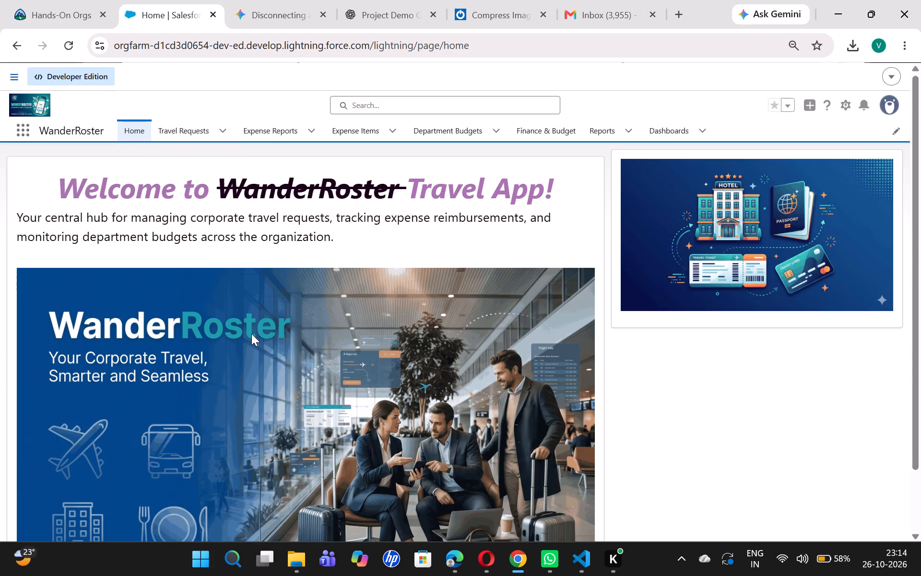
scroll(251, 334, down, 1)
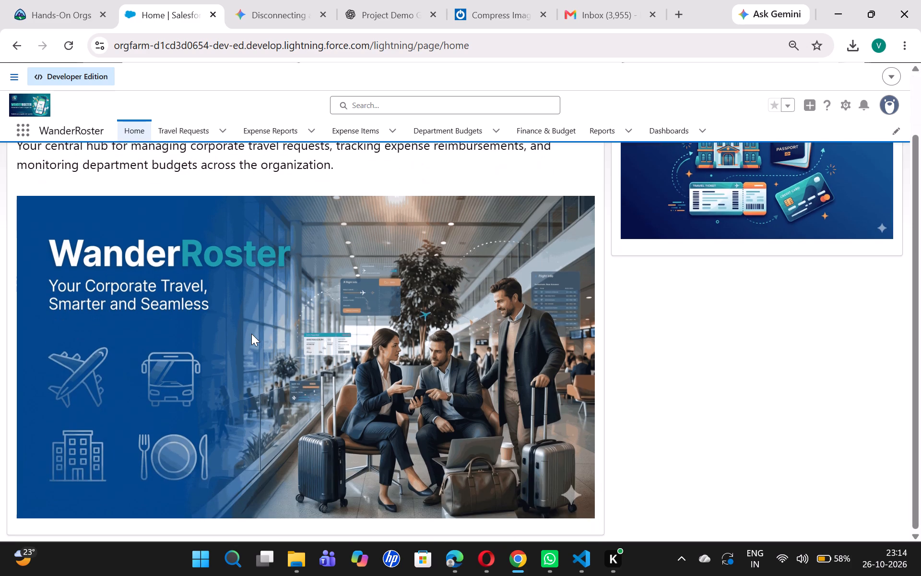
scroll(251, 334, down, 1)
click(192, 122)
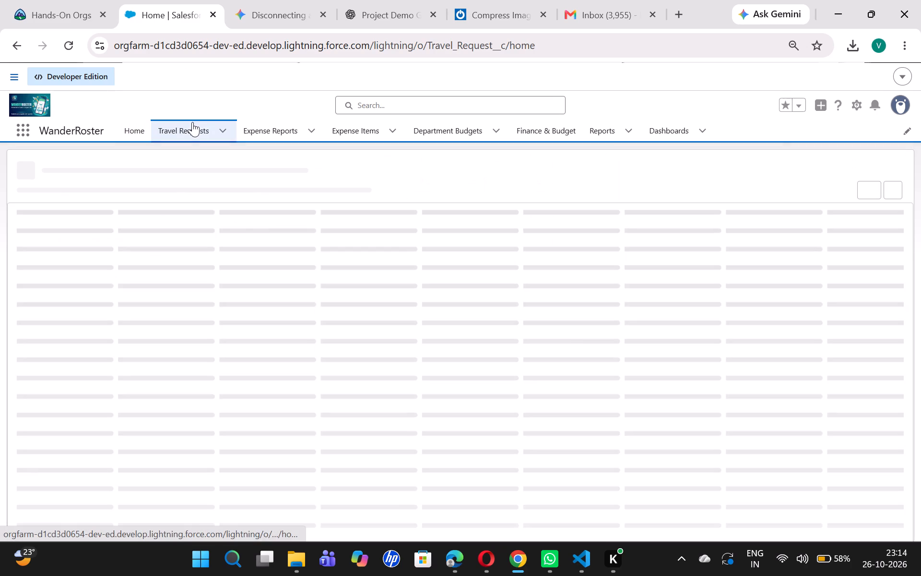
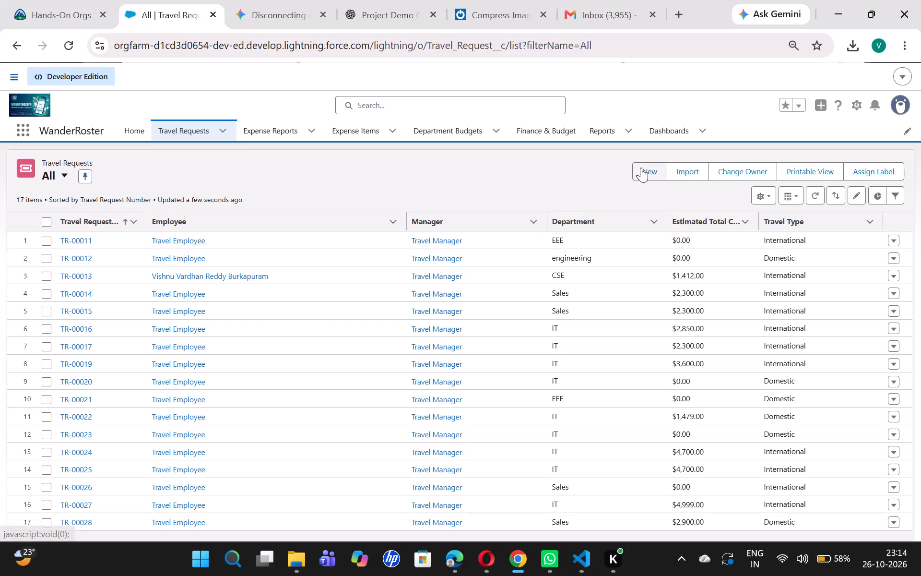
Start a new travel request from the Travel Requests list, check the form's field layout, and close it.
click(641, 168)
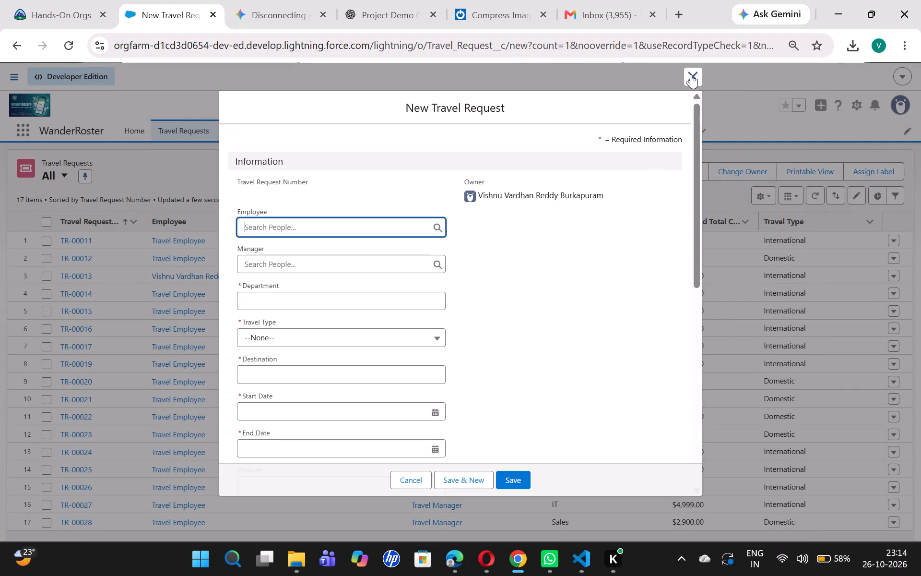
click(691, 74)
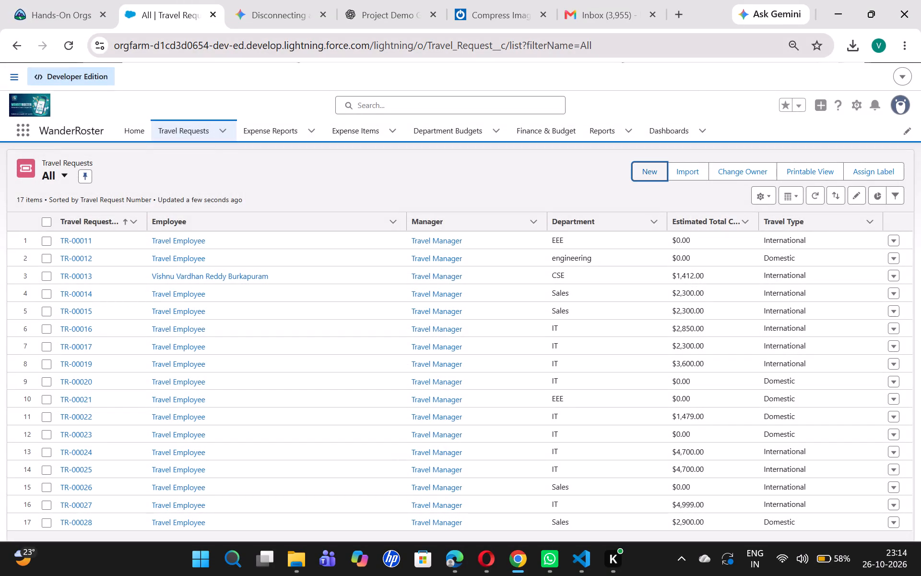
Copy the web address of the Travel Requests list and open a new Incognito window for it.
click(651, 45)
key(ctrl+c)
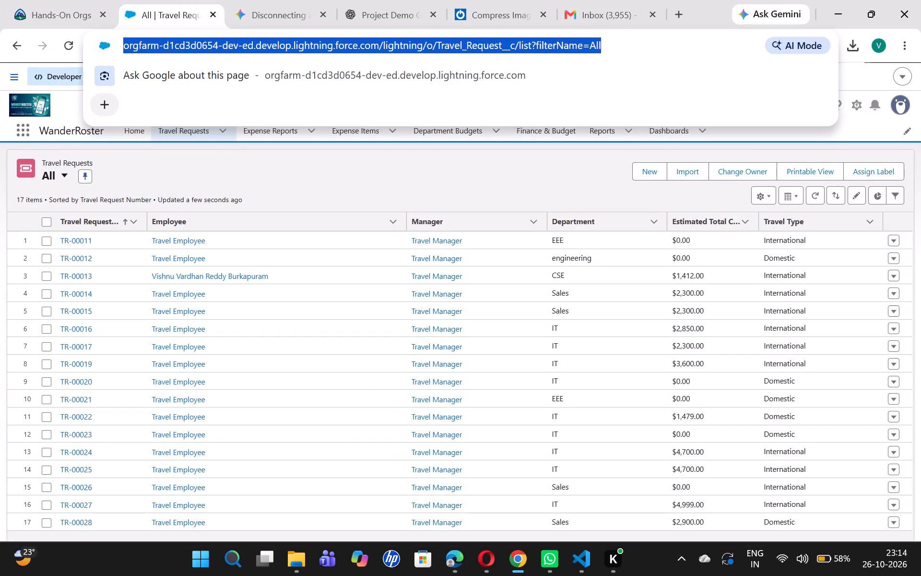
click(915, 44)
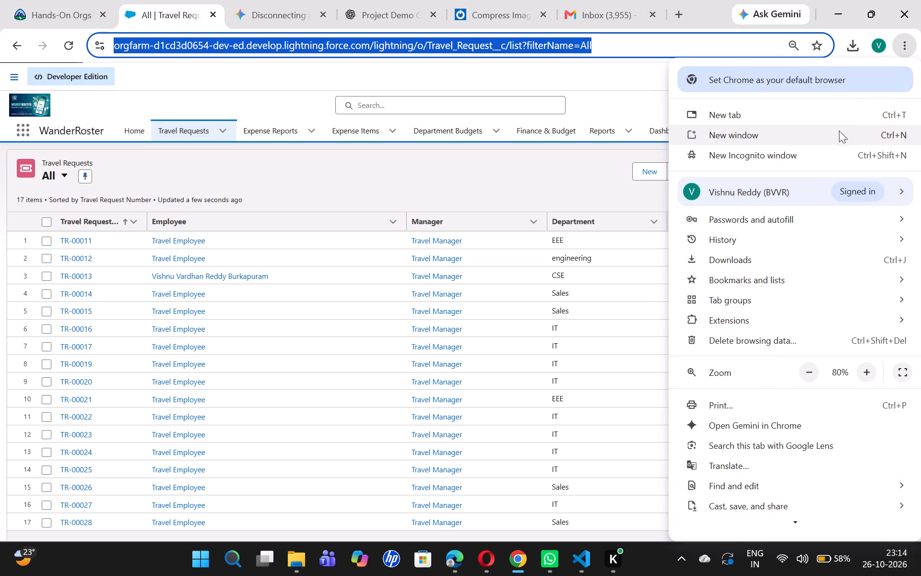
key(ctrl+shift+n)
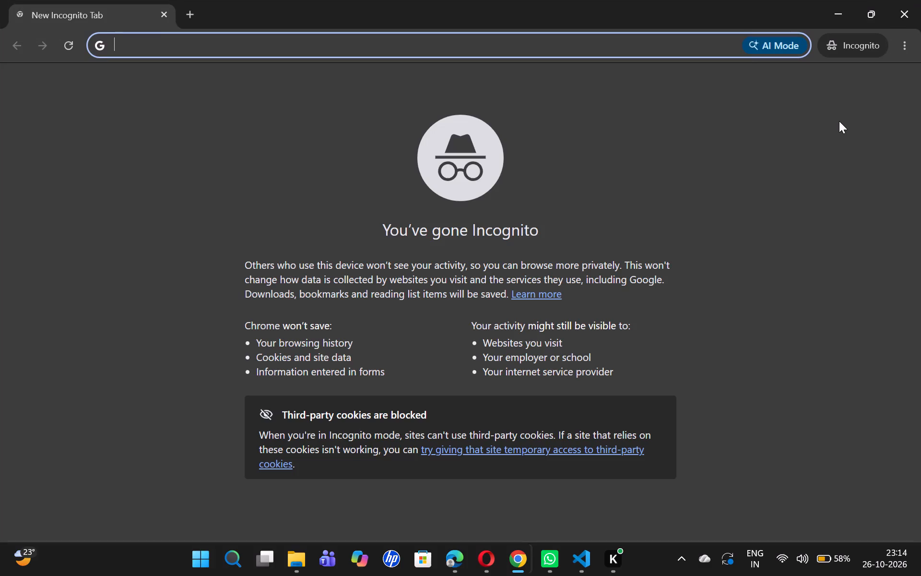
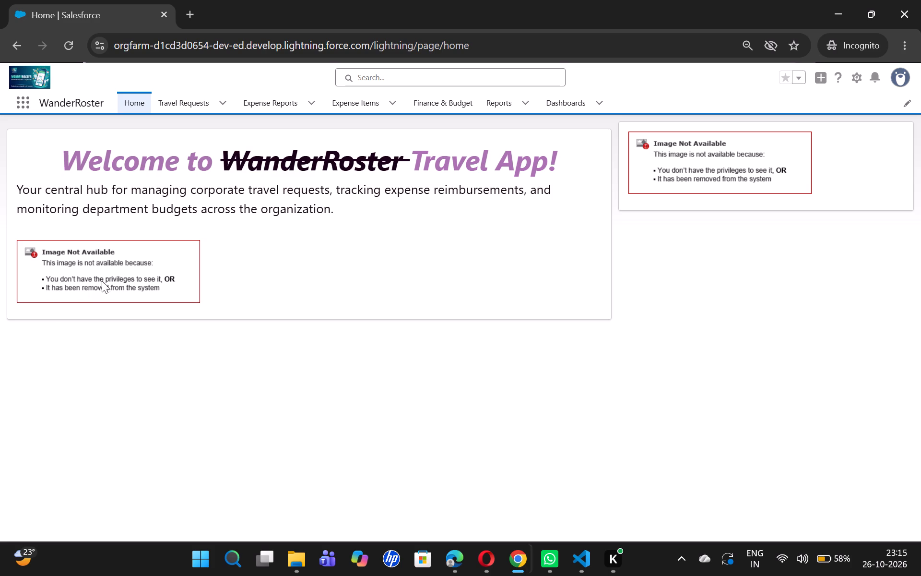
Start a new travel request from the Travel Requests list, force-reload the form, recheck its field layout, and close it.
click(189, 96)
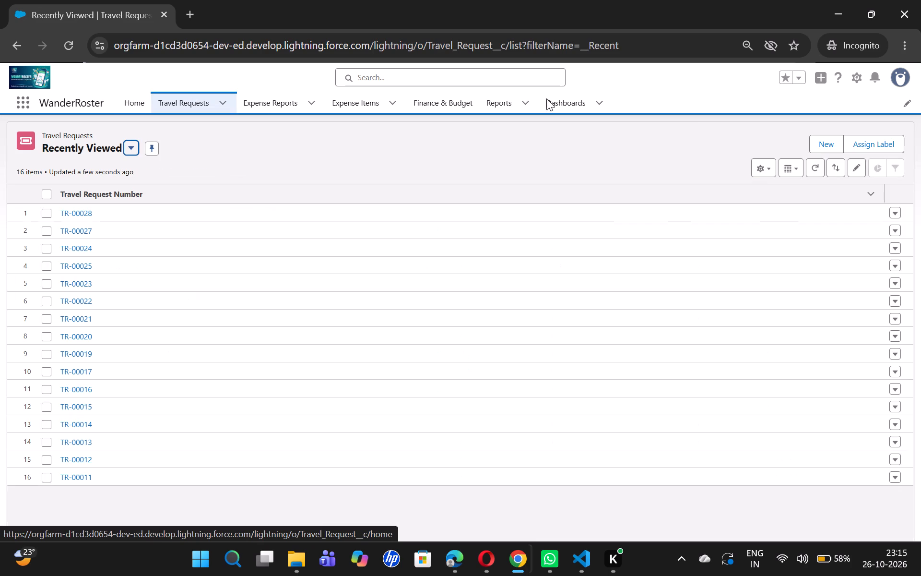
click(823, 139)
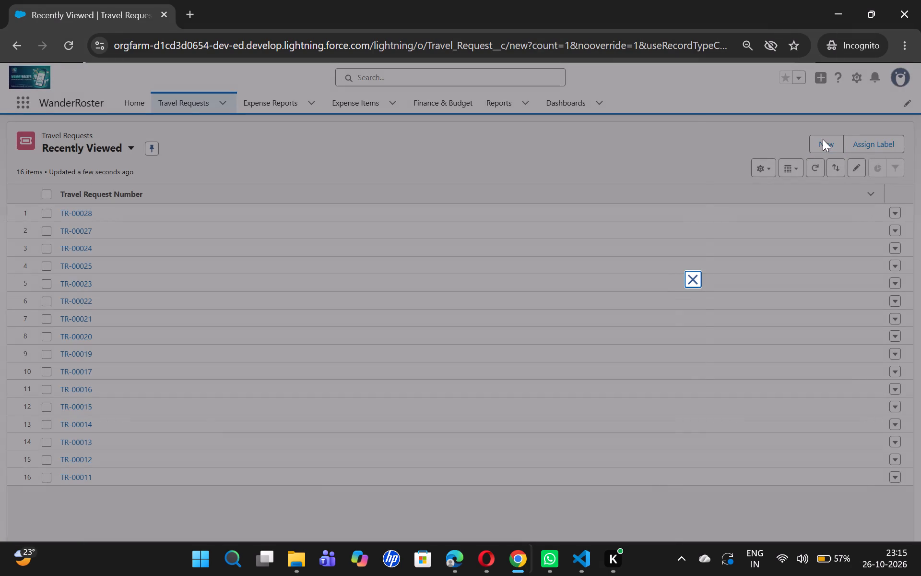
scroll(556, 251, down, 8)
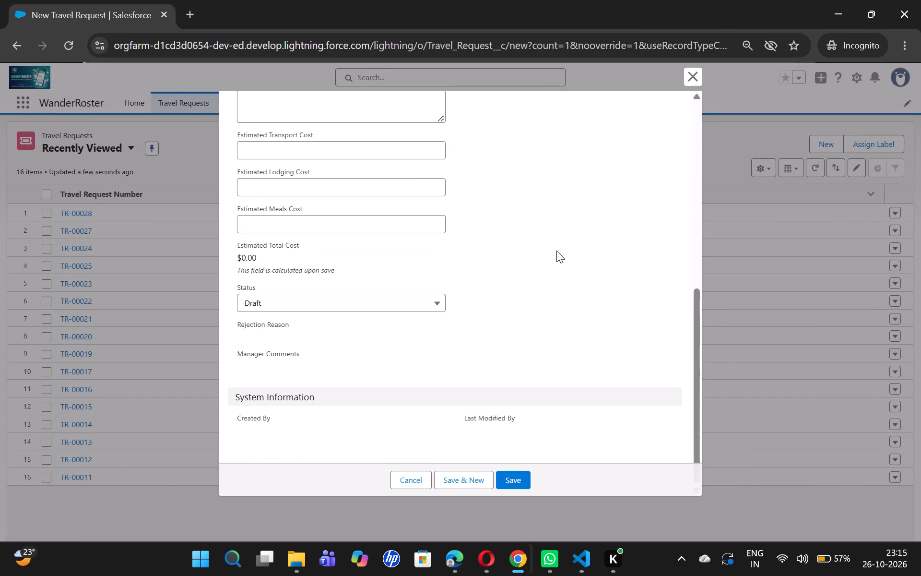
key(ctrl+shift+r)
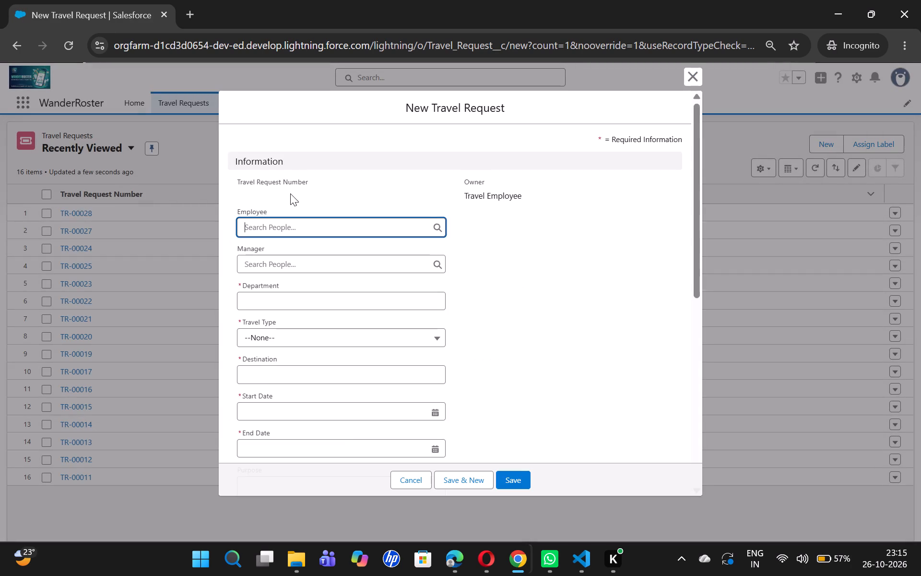
scroll(290, 193, down, 1)
click(692, 73)
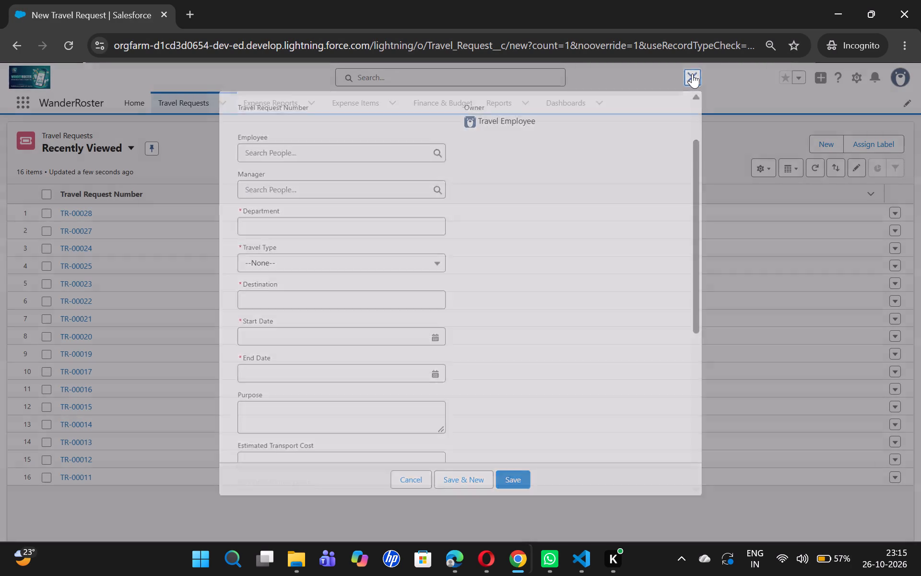
Open Salesforce Setup and filter the Object Manager's objects by "tr".
click(856, 76)
click(777, 120)
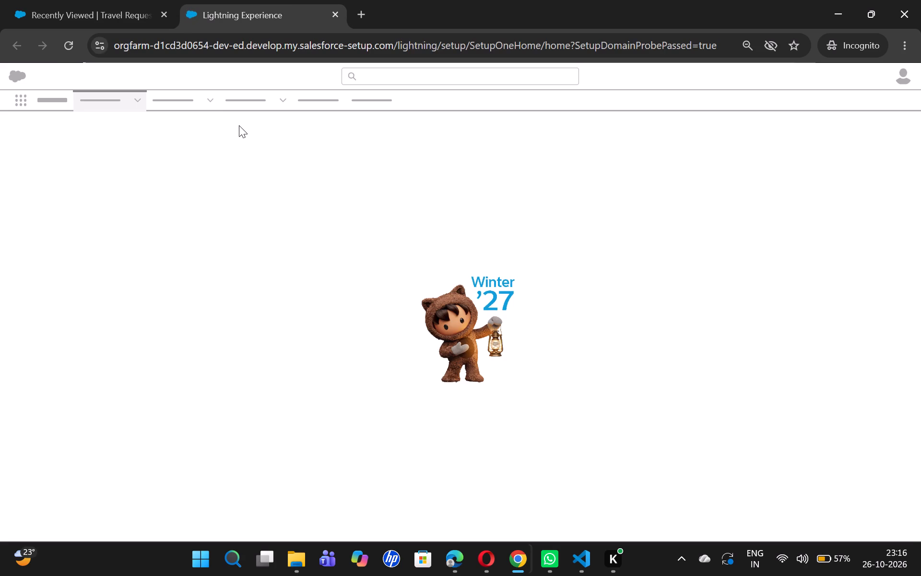
click(133, 95)
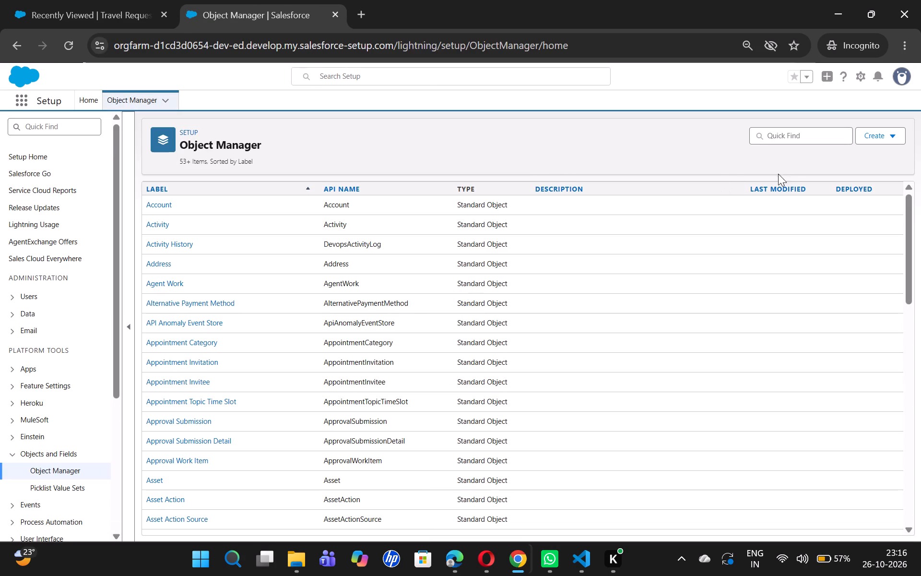
click(776, 141)
text(tr)
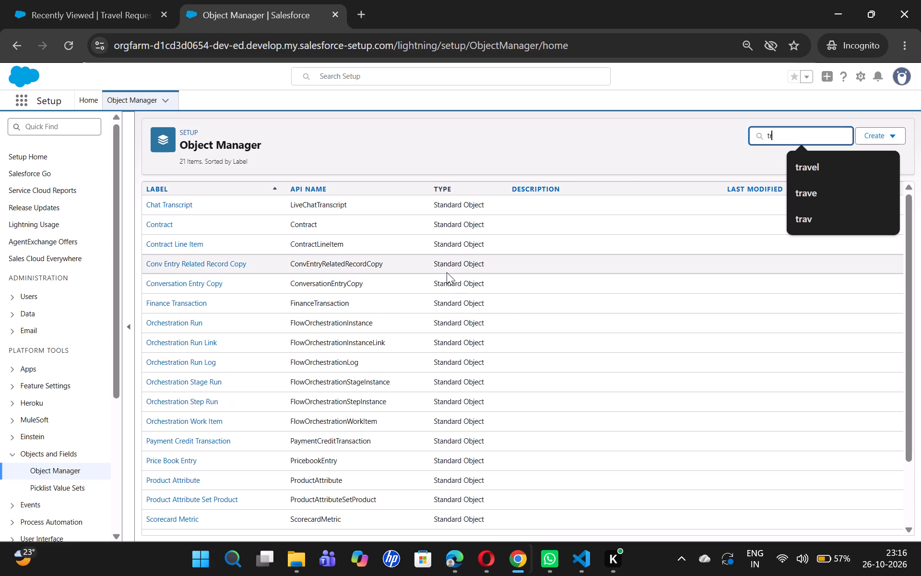
Filter the objects by "travel" and open the Travel Request object's page layout, Travel Request Layout.
click(839, 160)
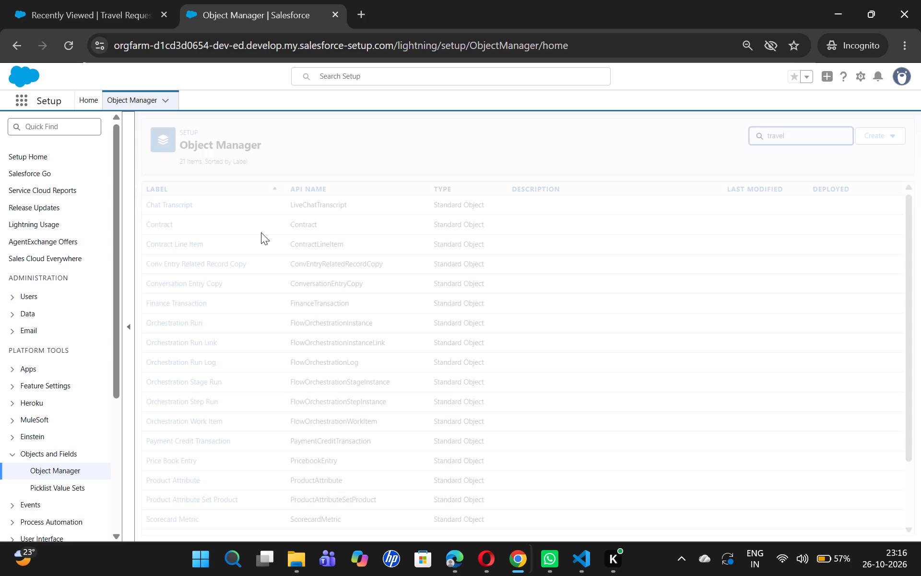
click(177, 205)
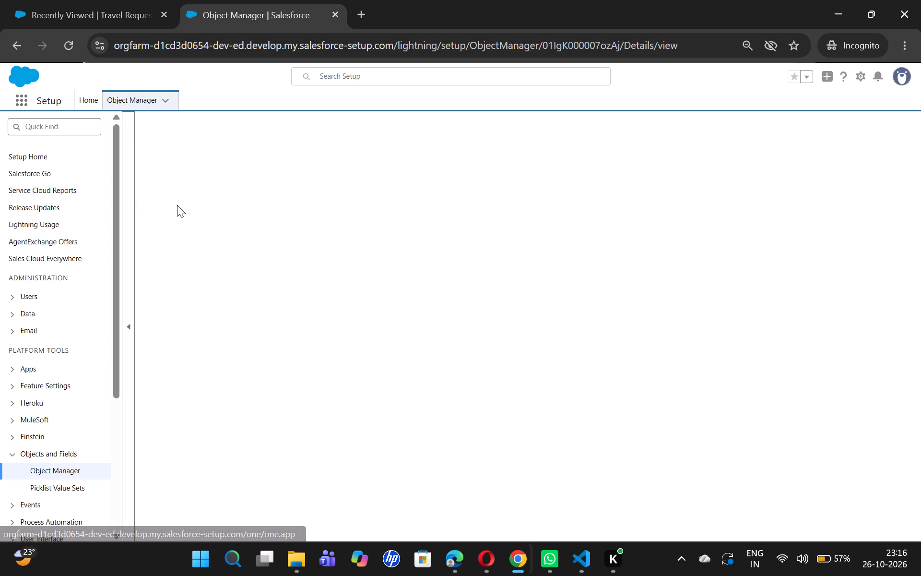
click(194, 226)
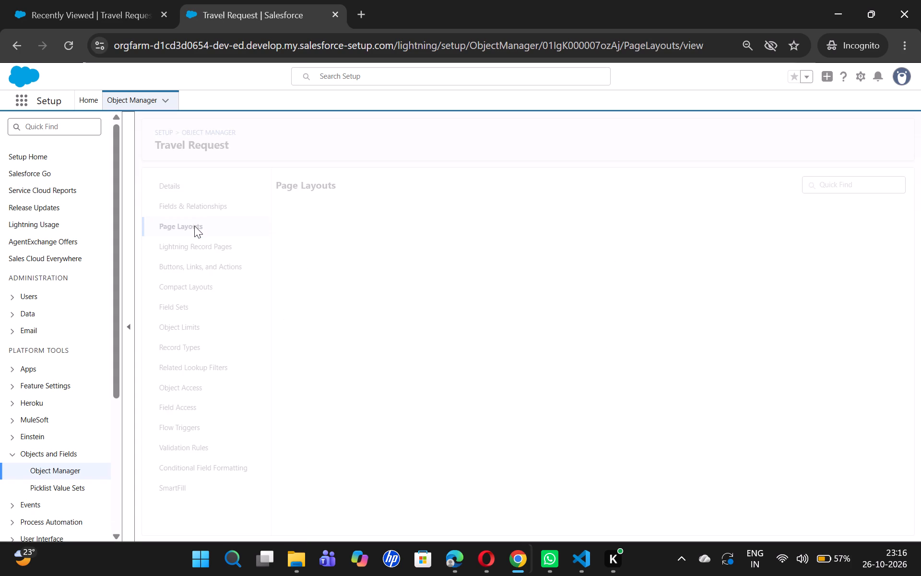
click(325, 237)
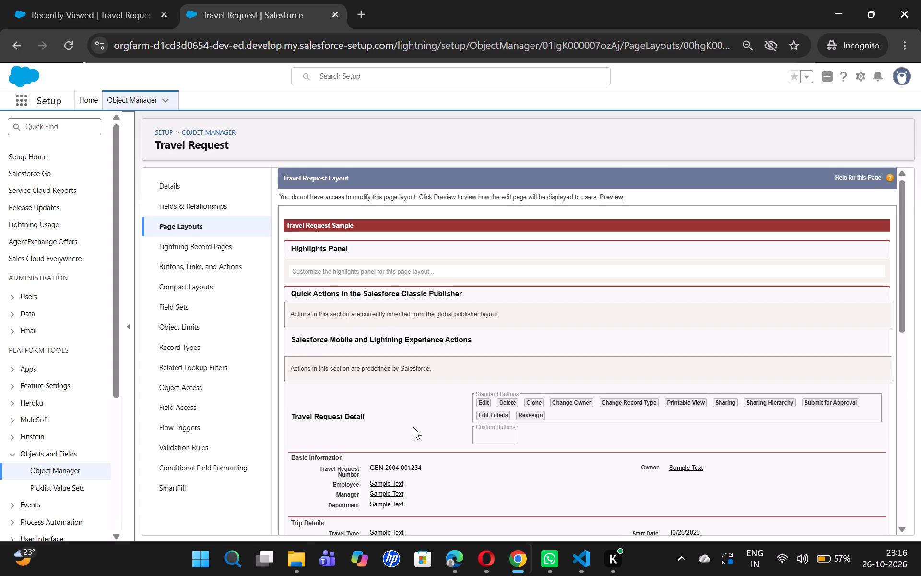
Examine the field sections, required fields and related lists of the Travel Request Layout.
scroll(413, 427, down, 1)
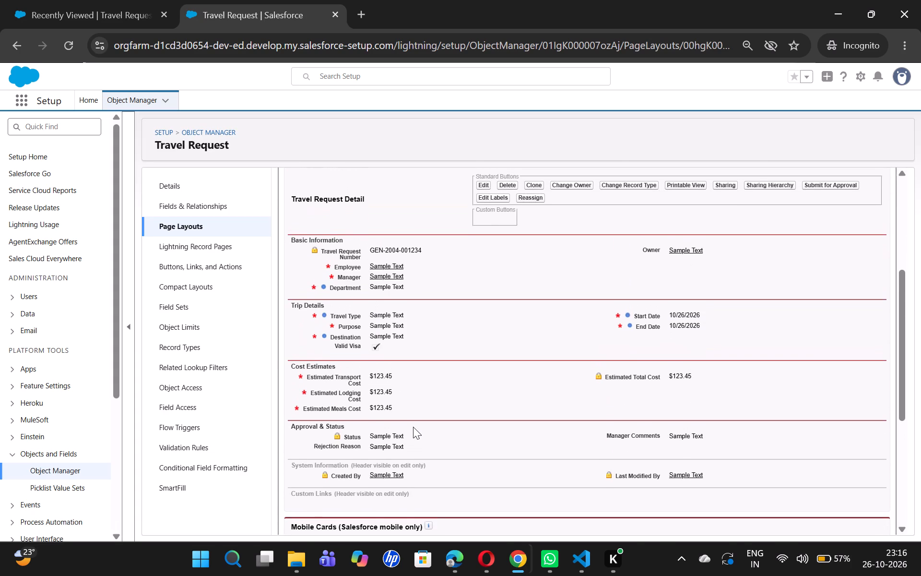
scroll(413, 427, down, 2)
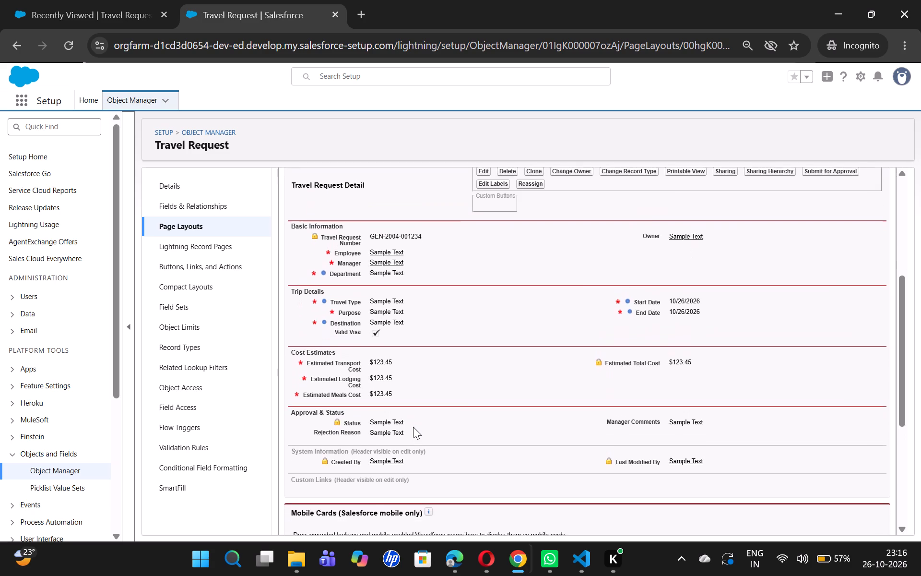
scroll(413, 427, down, 1)
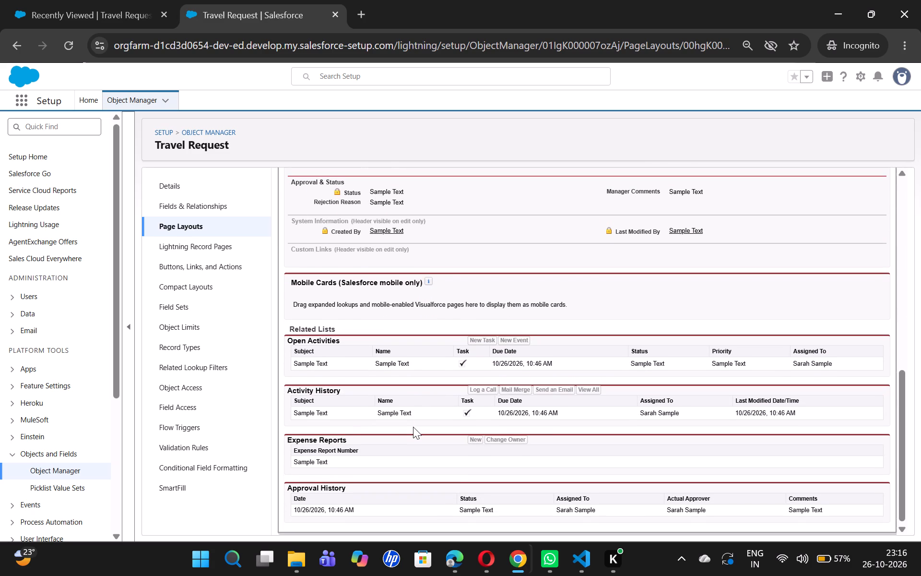
scroll(413, 427, down, 1)
key(ctrl+s)
scroll(413, 427, up, 6)
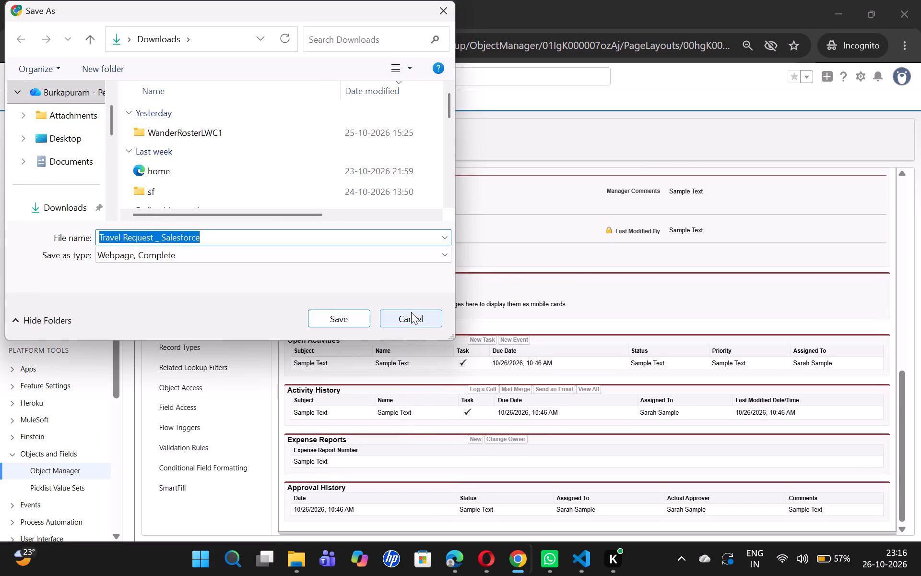
click(411, 312)
scroll(411, 312, up, 7)
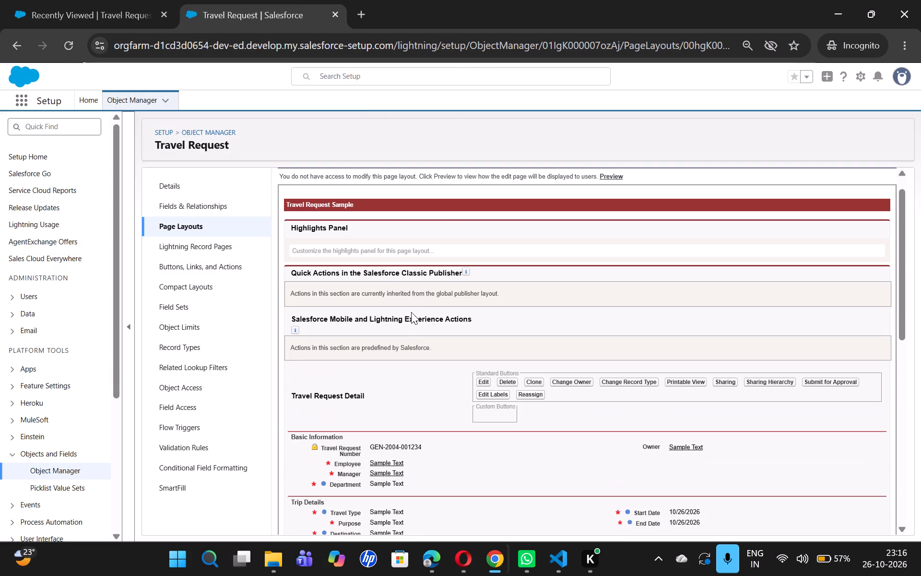
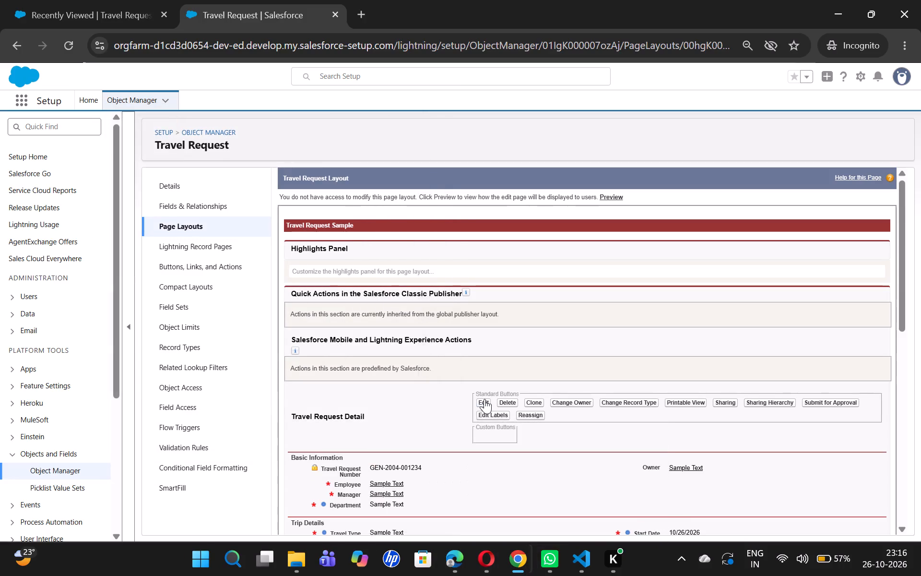
Examine the Travel Request Layout's sections and fields, from the highlights panel and standard buttons through Basic Information to System Information.
scroll(408, 371, up, 6)
scroll(408, 371, down, 1)
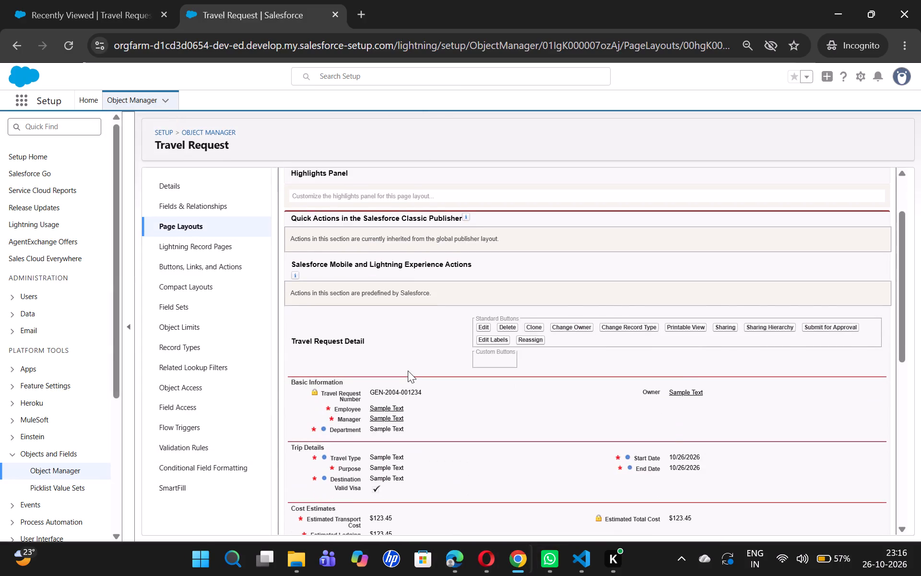
scroll(408, 371, up, 7)
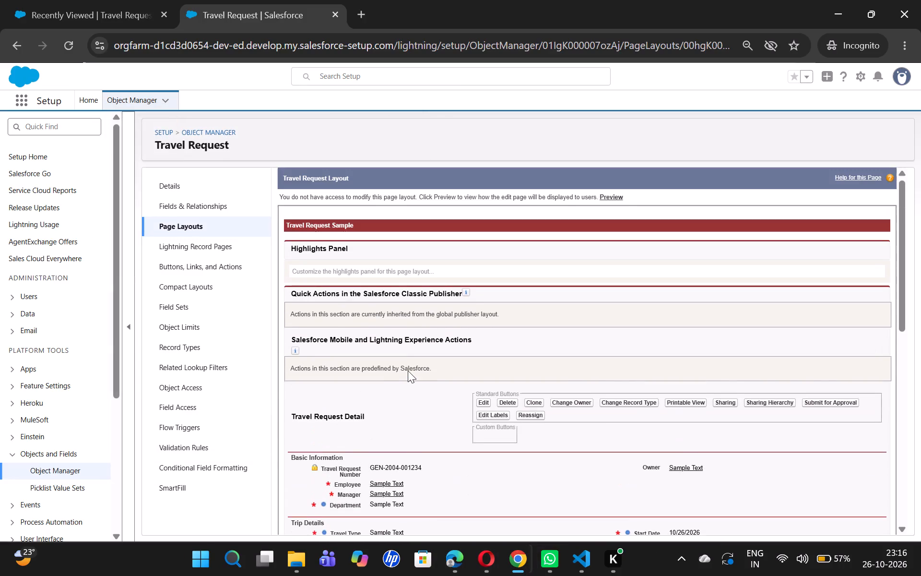
scroll(446, 425, down, 4)
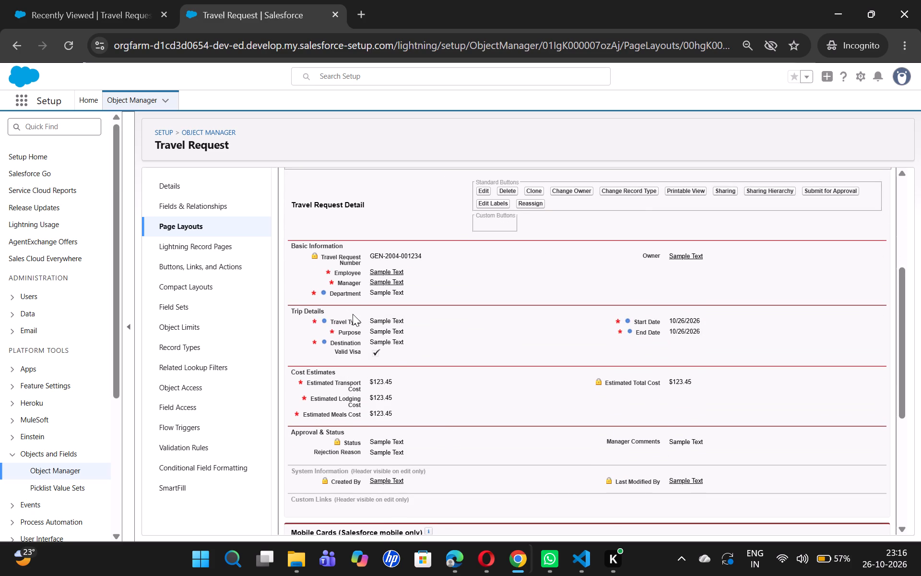
scroll(349, 309, up, 6)
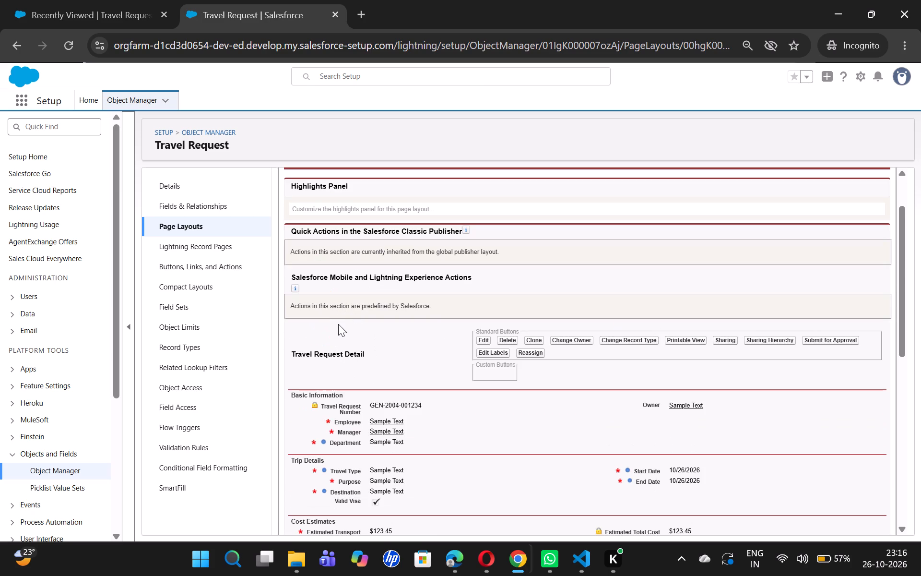
Force-reload the Travel Request page layout in Setup and review its detail sections, fields and related lists.
key(ctrl+shift+r)
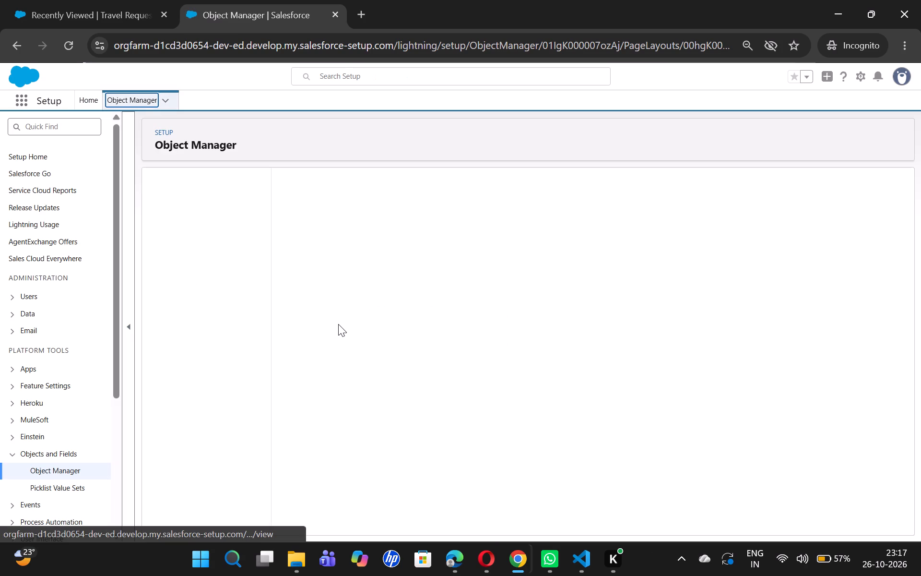
scroll(338, 324, down, 6)
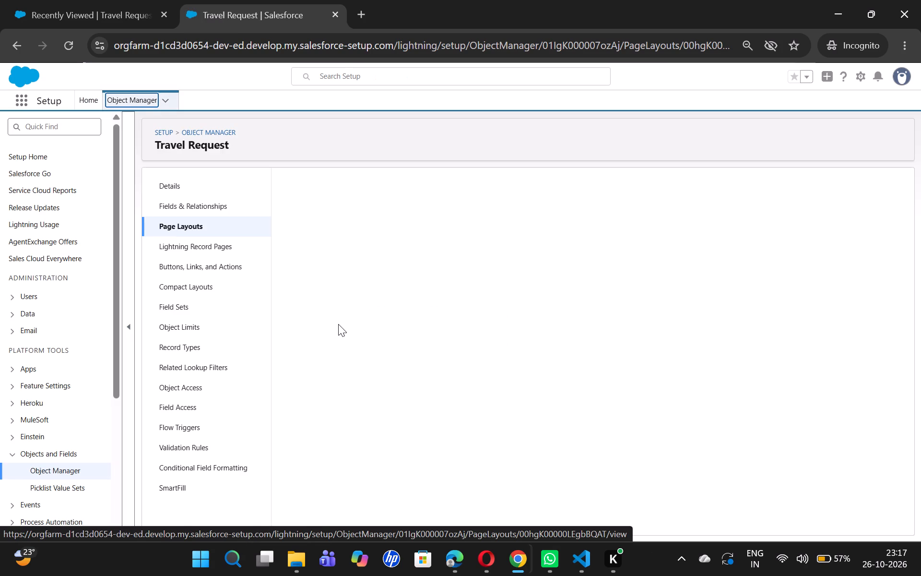
scroll(338, 324, down, 6)
scroll(338, 324, up, 1)
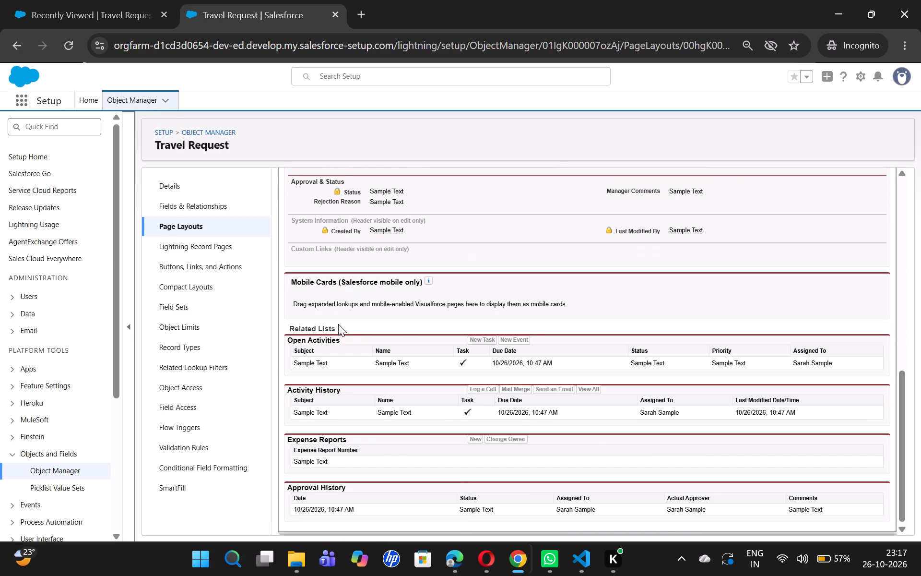
scroll(338, 324, up, 3)
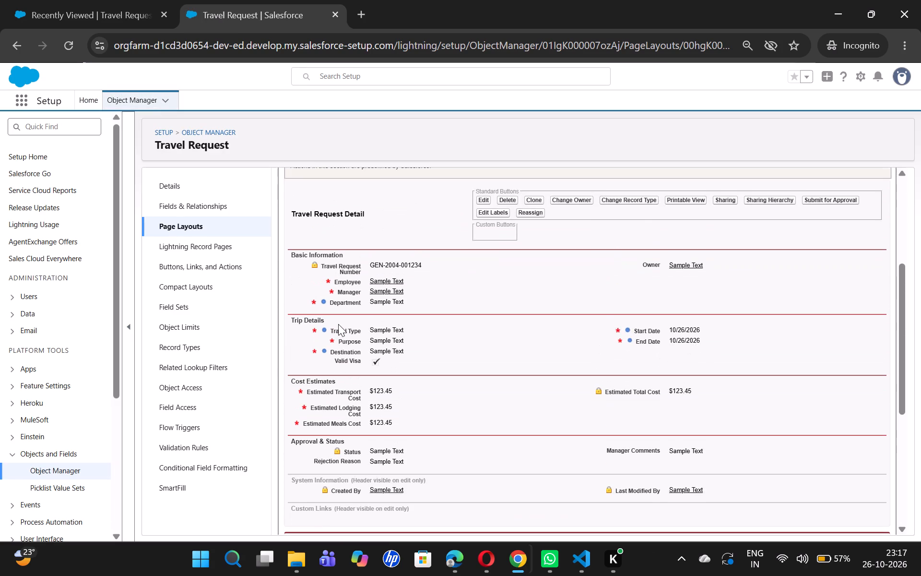
scroll(338, 324, up, 2)
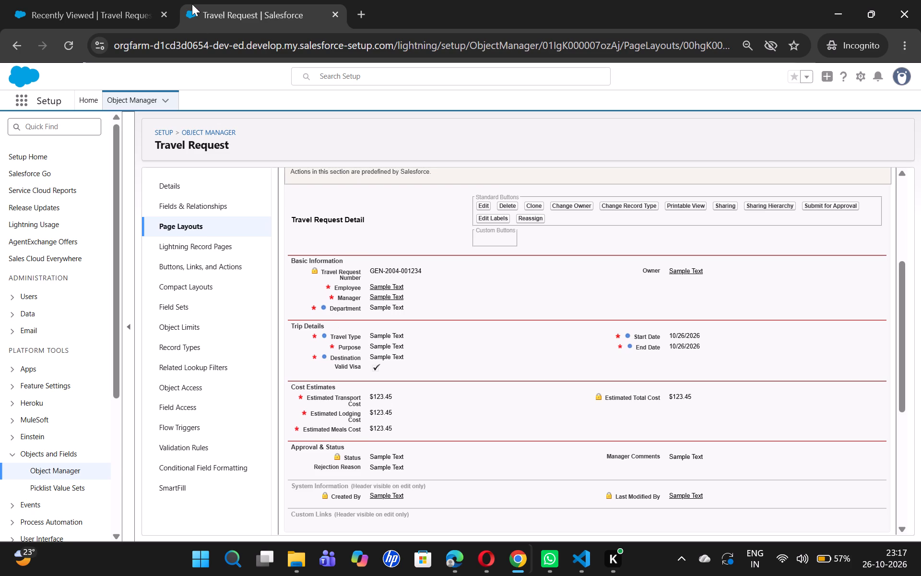
click(121, 0)
click(226, 12)
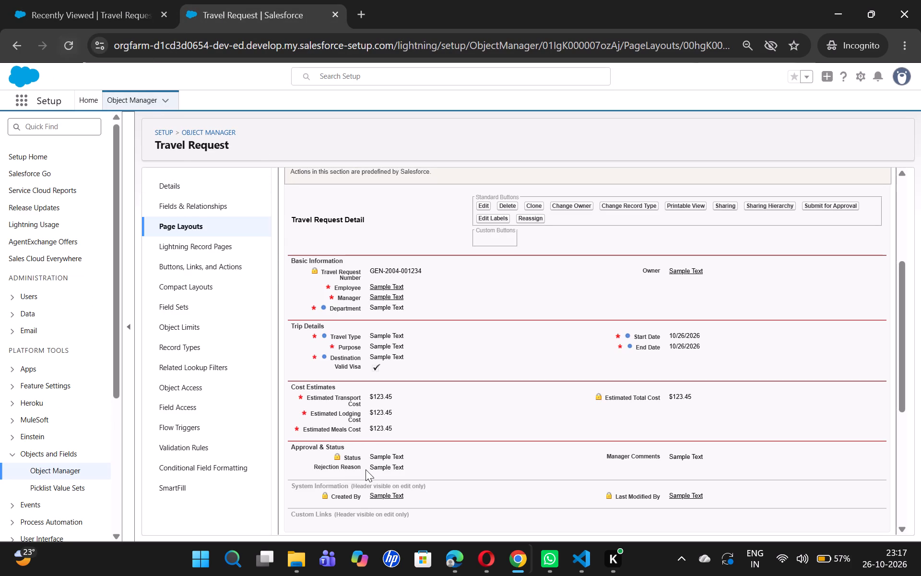
Switch to the regular Chrome window, reload the Travel Requests list, check the New Travel Request form's fields, and close the form.
click(451, 511)
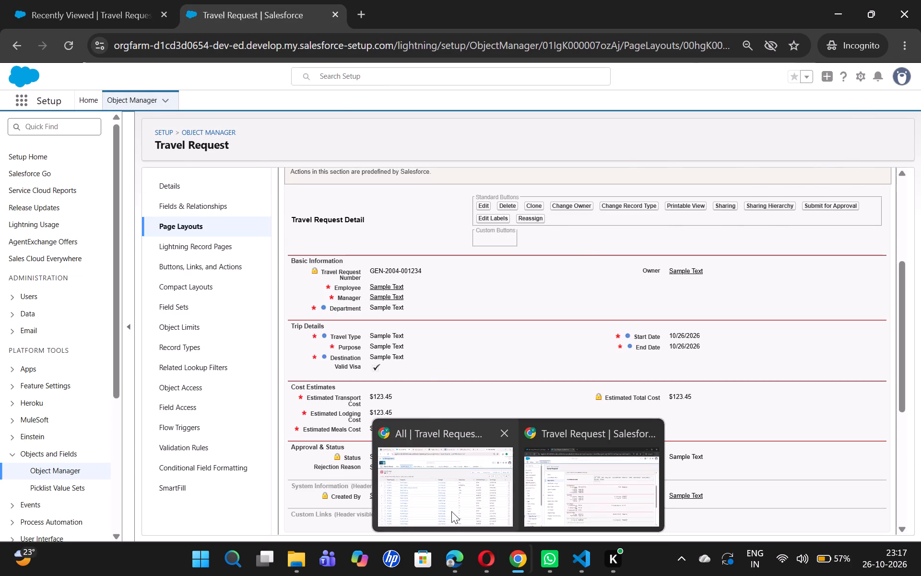
click(165, 76)
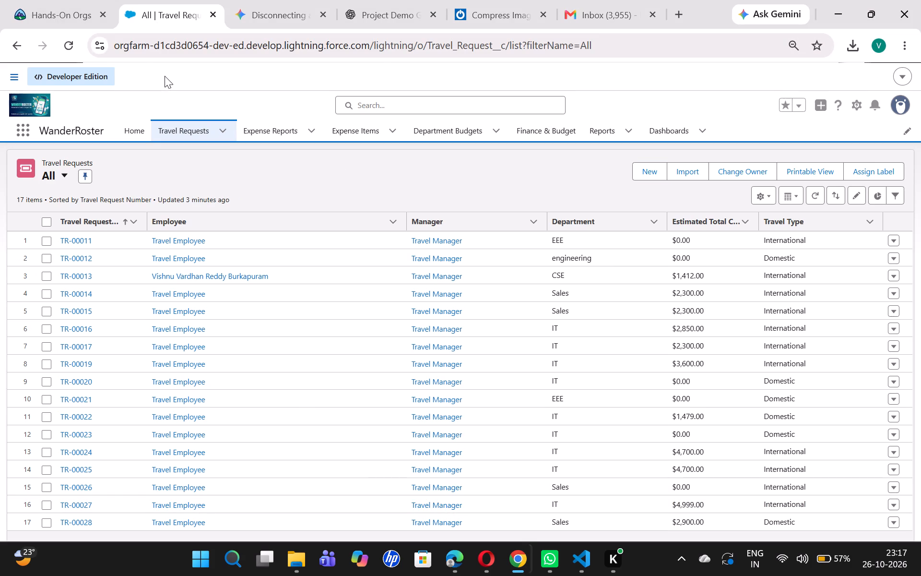
click(69, 44)
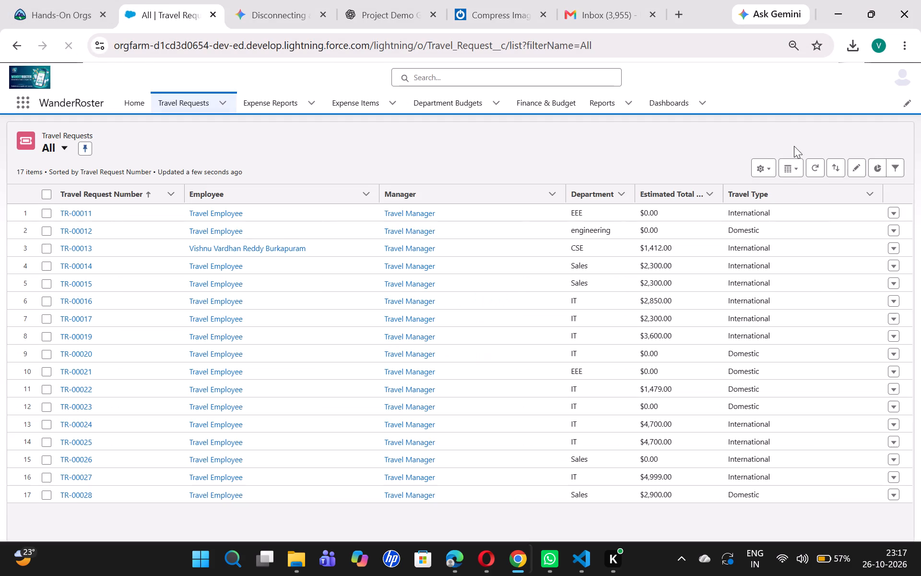
click(646, 174)
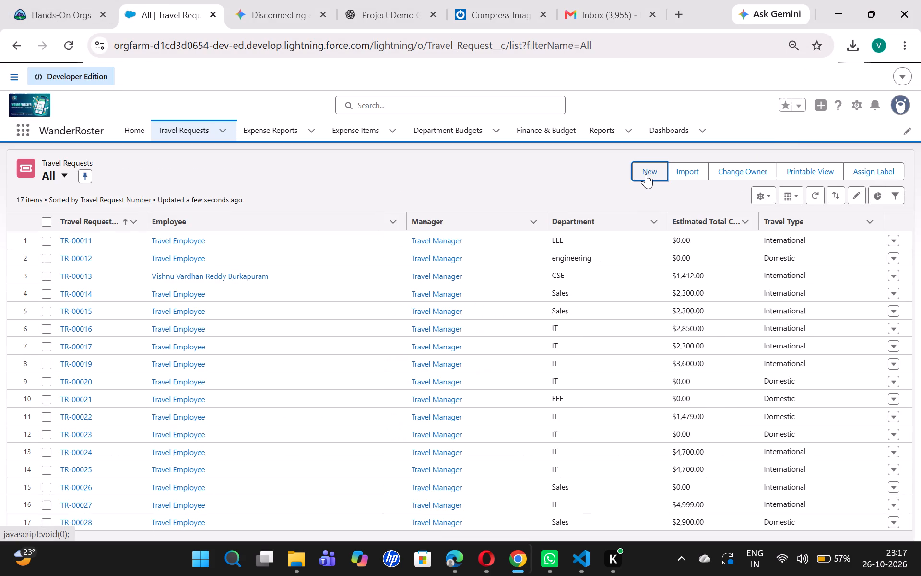
scroll(511, 275, down, 1)
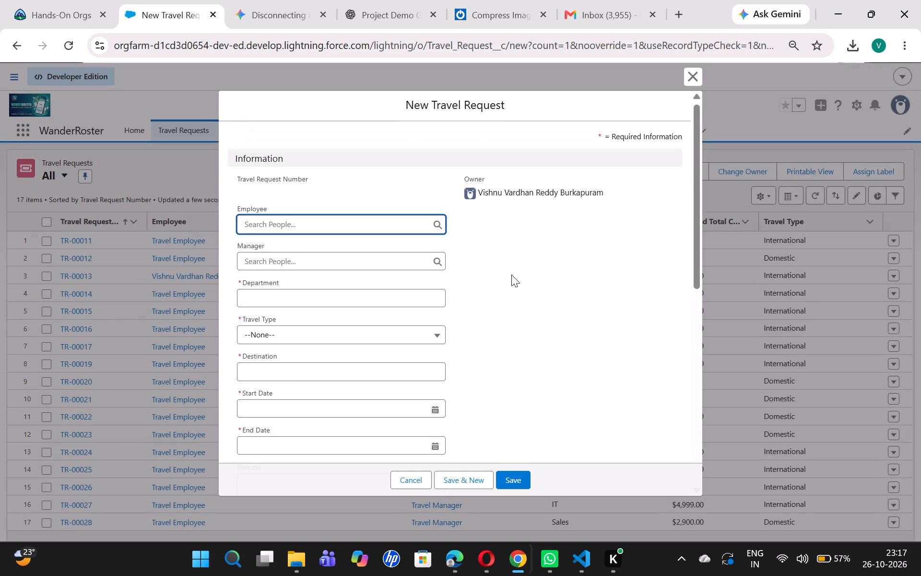
scroll(511, 275, down, 4)
click(694, 72)
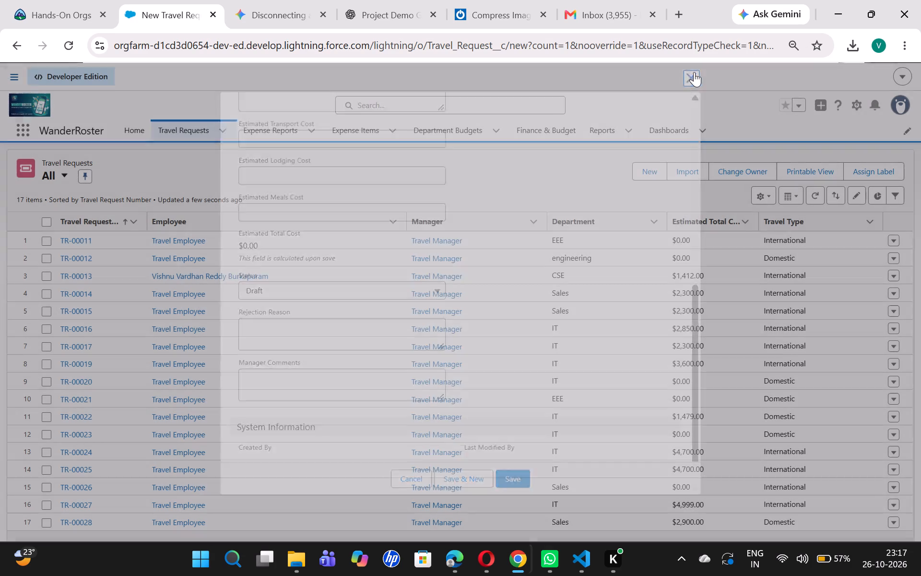
Reopen the New Travel Request form, force-reload it twice to recheck its field layout, and close it.
click(652, 167)
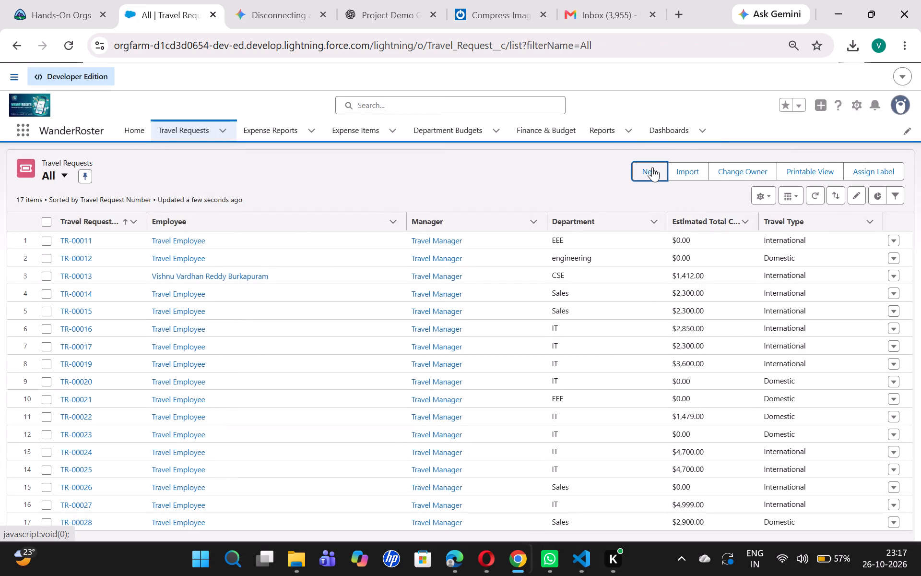
click(594, 183)
click(647, 172)
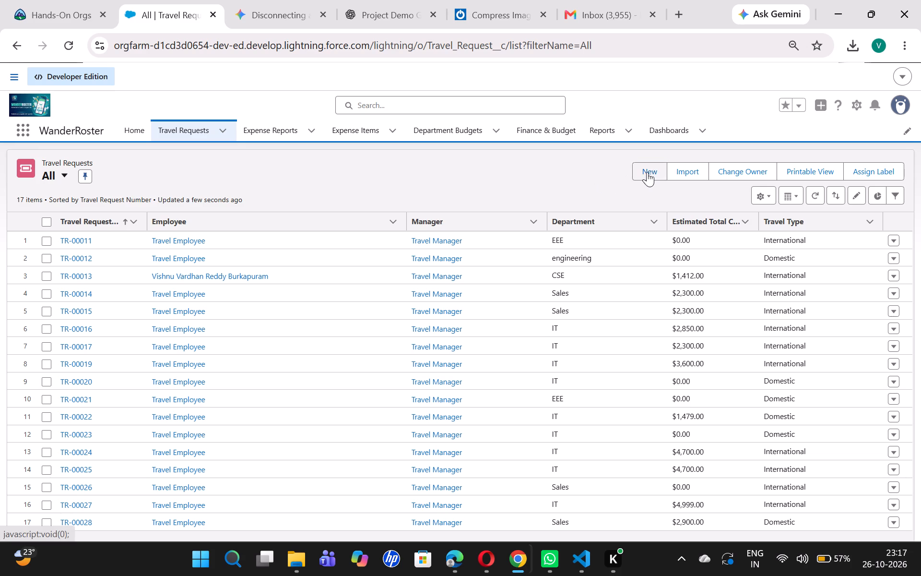
click(268, 175)
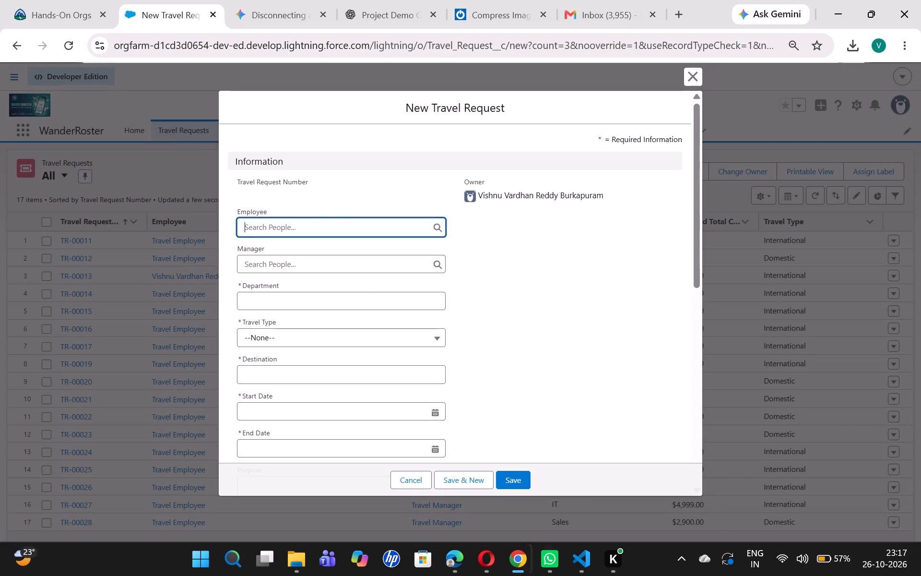
key(ctrl+shift+r)
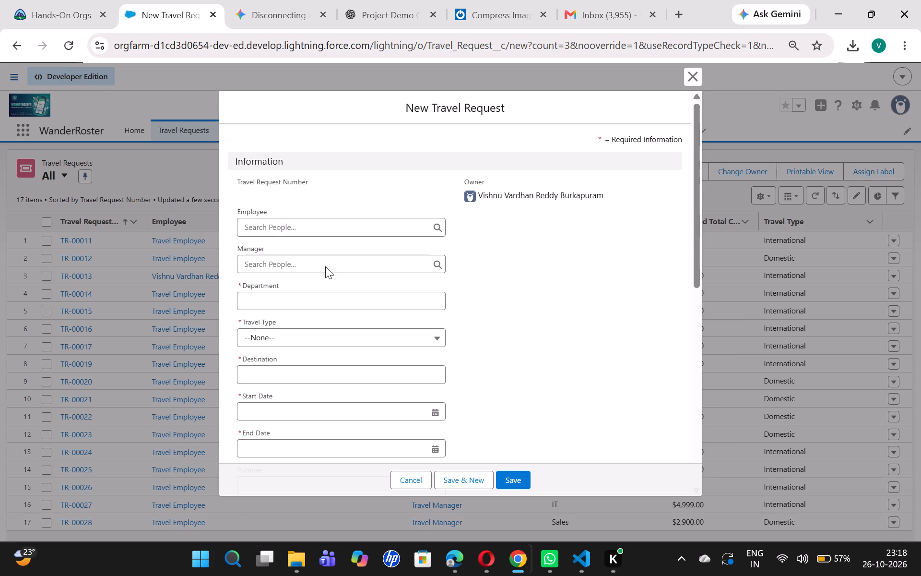
key(ctrl+shift+r)
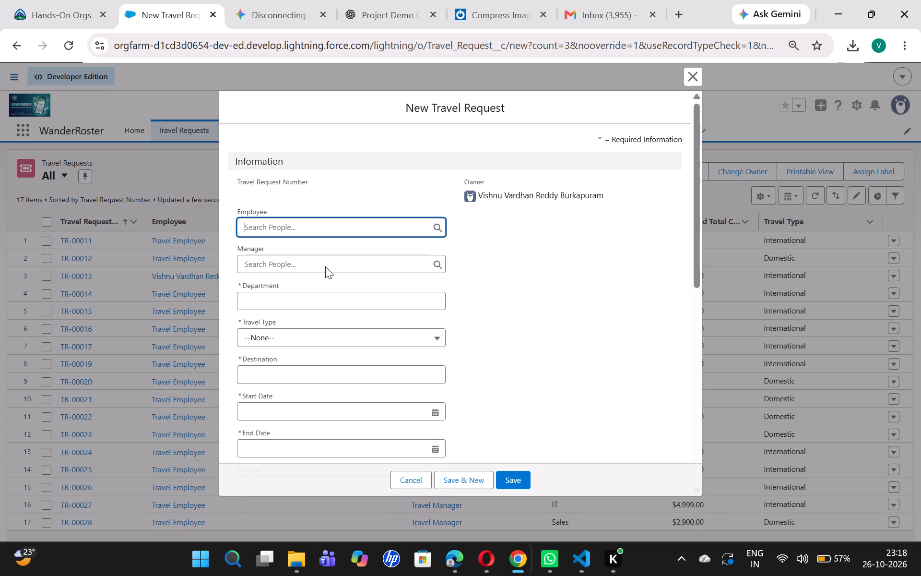
click(697, 73)
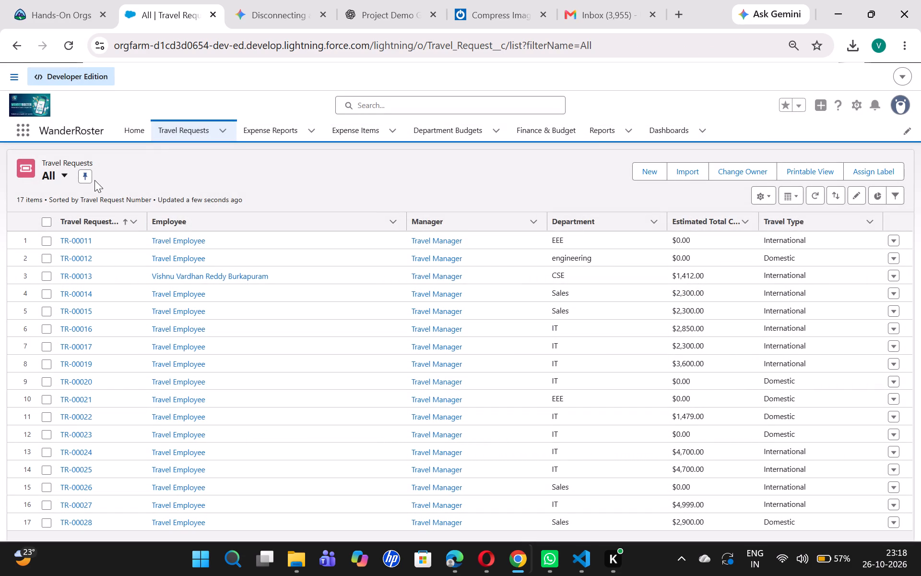
Open WanderRoster's Home page and examine its welcome text and images at a page zoom of 67%.
scroll(200, 388, down, 1)
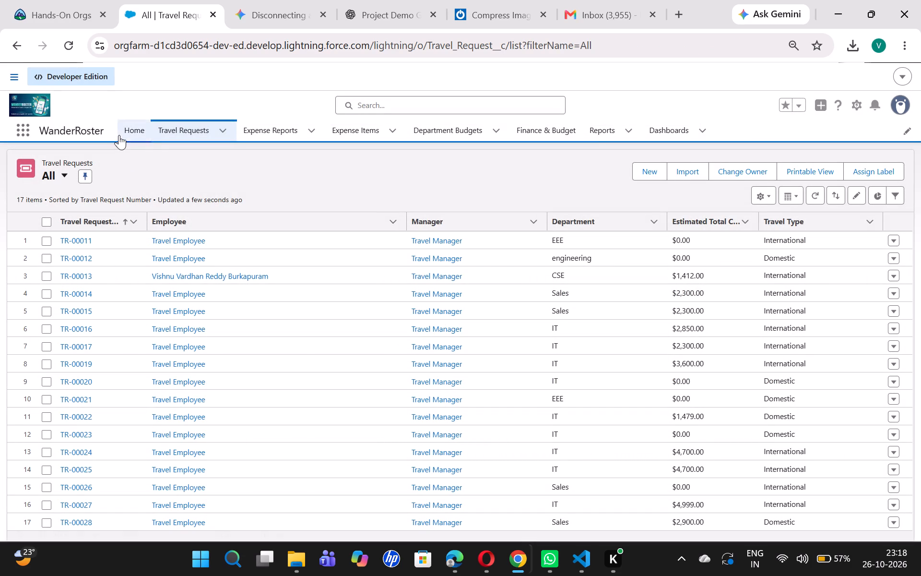
click(81, 132)
click(124, 127)
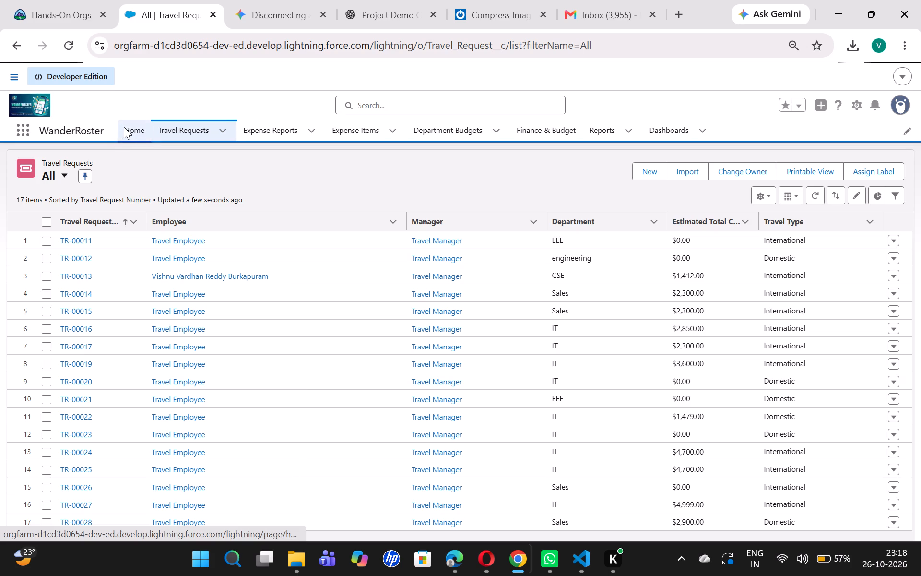
scroll(252, 431, down, 9)
scroll(252, 431, up, 5)
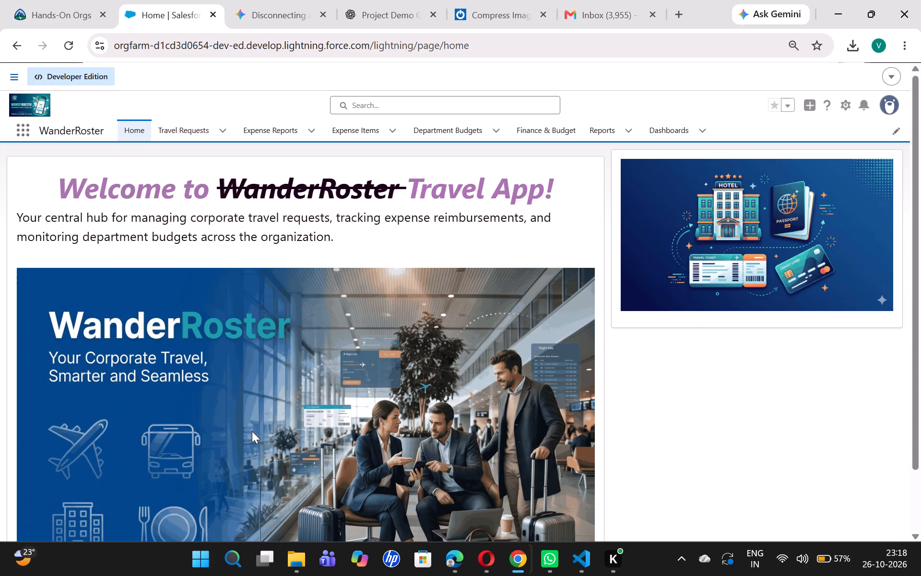
scroll(252, 431, down, 1)
key(ctrl+minus)
key(ctrl+minus)
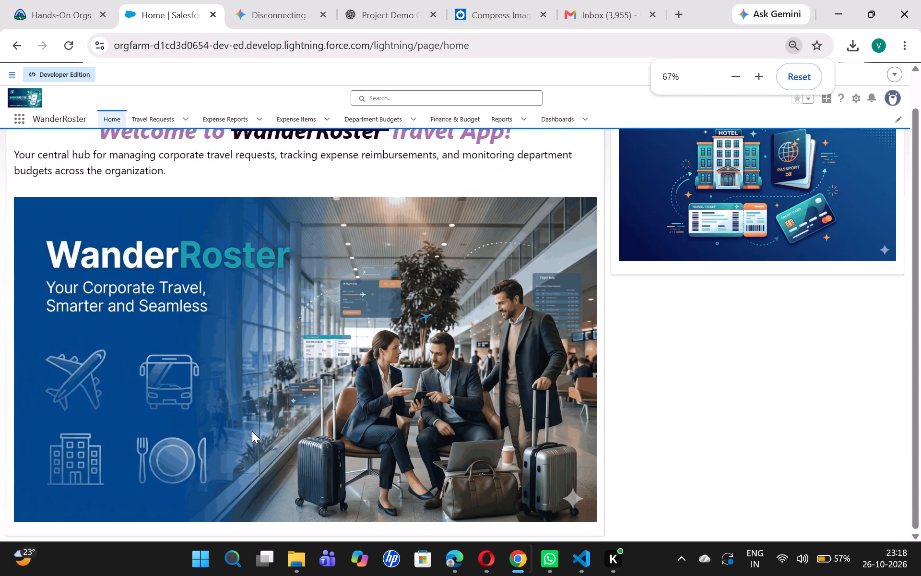
key(ctrl+minus)
scroll(252, 431, up, 1)
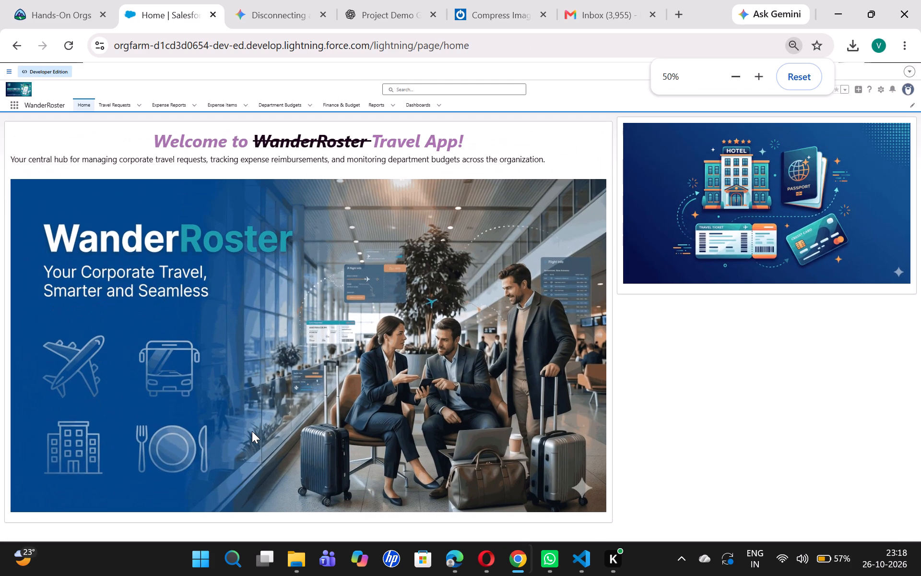
scroll(252, 431, up, 1)
key(ctrl+equal)
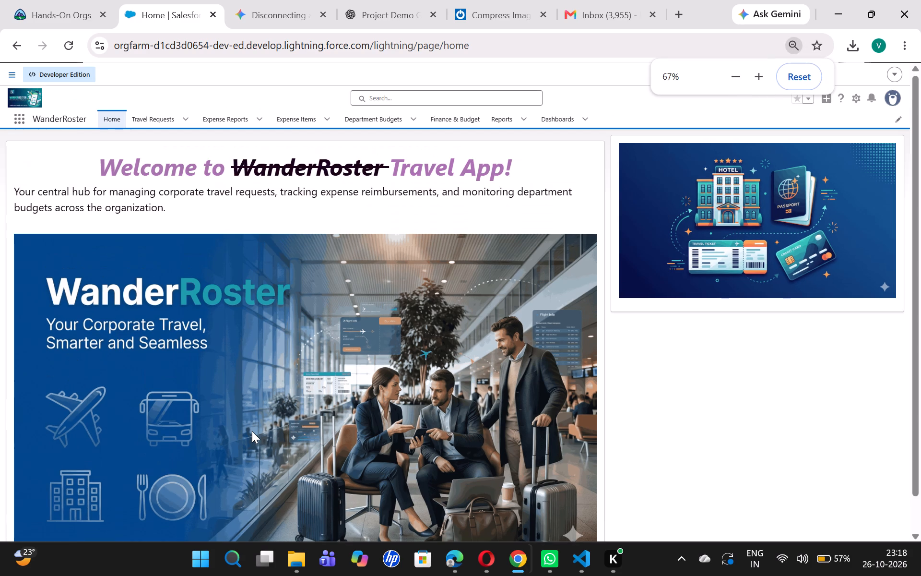
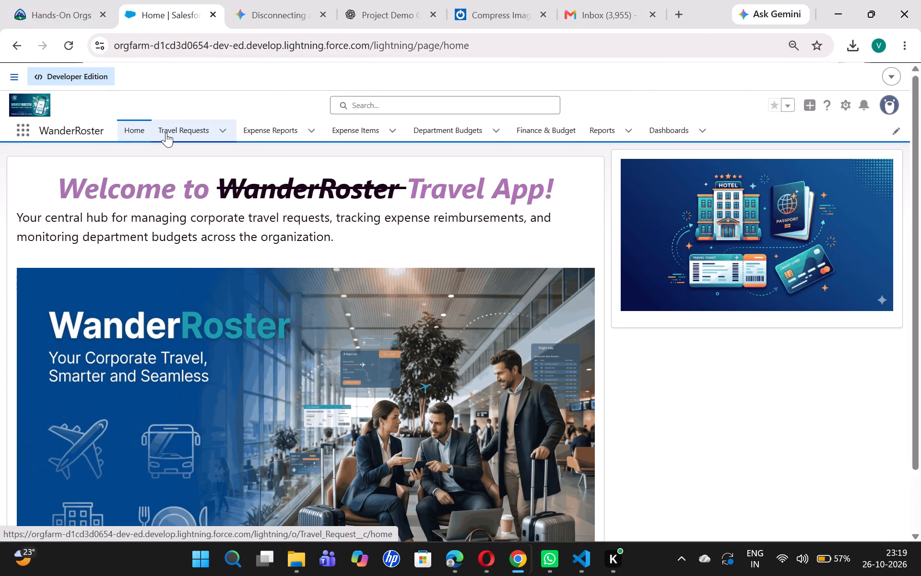
Leave WanderRoster's Home page at 80% zoom and open the Travel Requests list to look over its records.
key(ctrl+equal)
scroll(166, 132, up, 1)
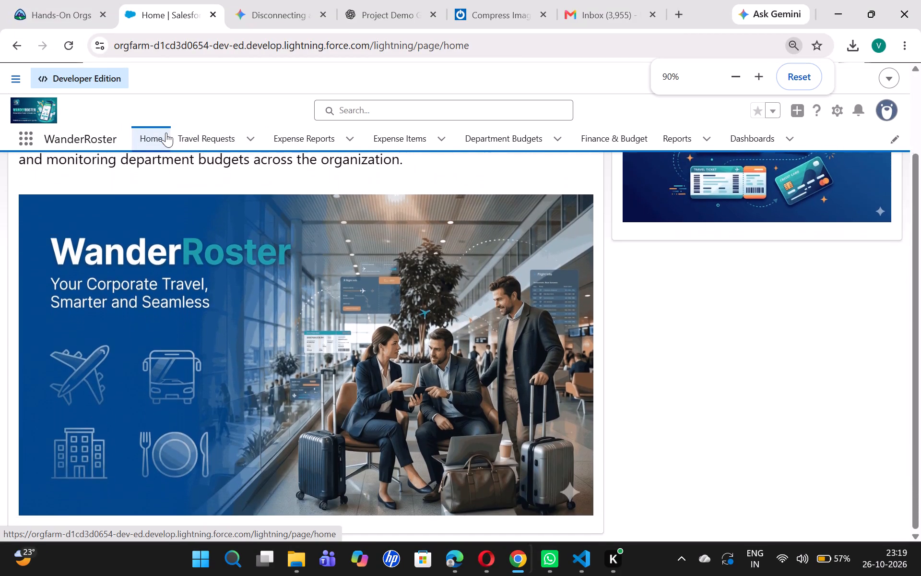
scroll(166, 132, up, 1)
key(ctrl+minus)
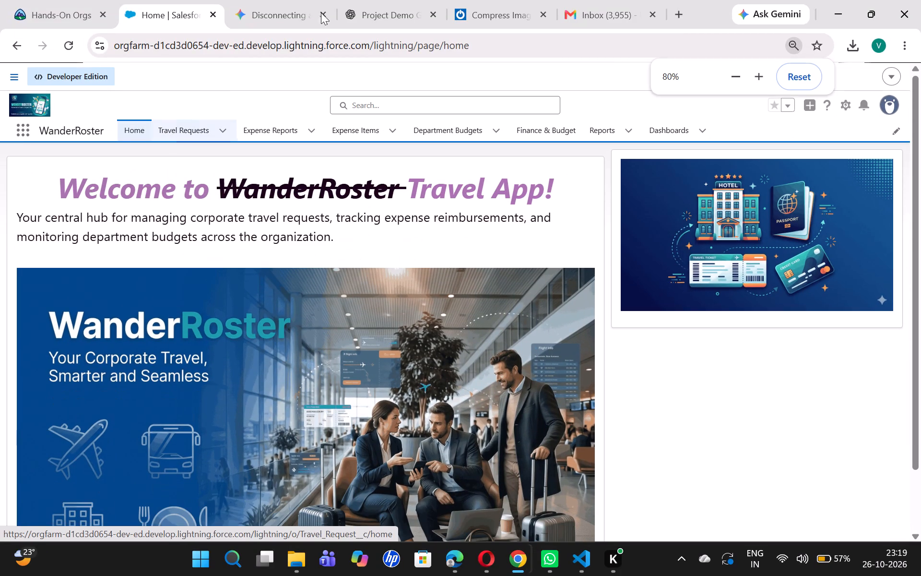
click(171, 123)
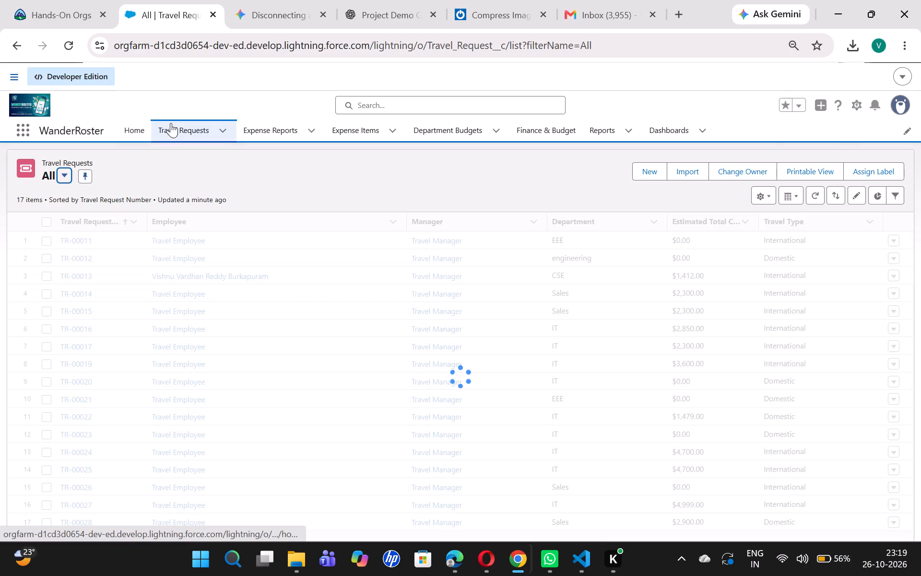
click(273, 180)
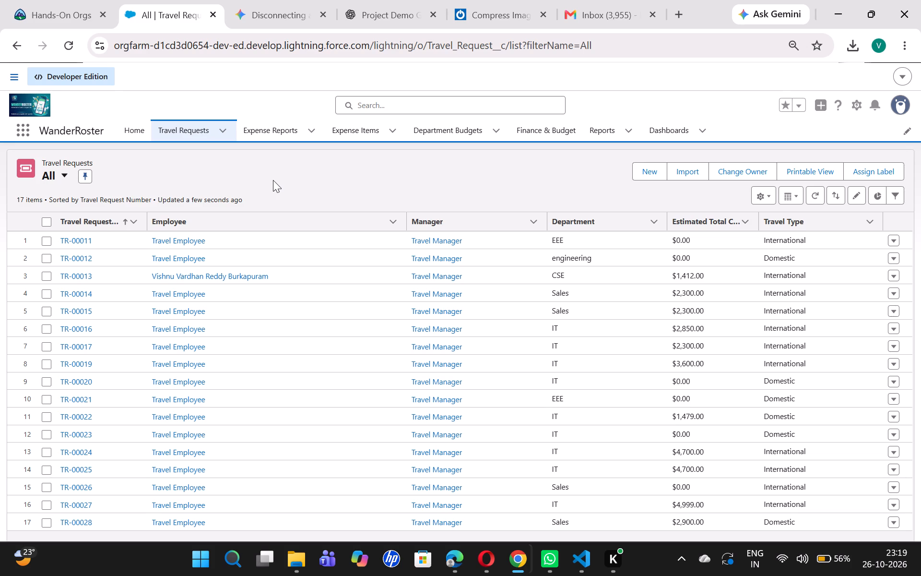
click(273, 180)
Open the Finance & Budget page and examine its budget cards, charts, currency converter and detail tables at a page zoom of 50%.
click(549, 131)
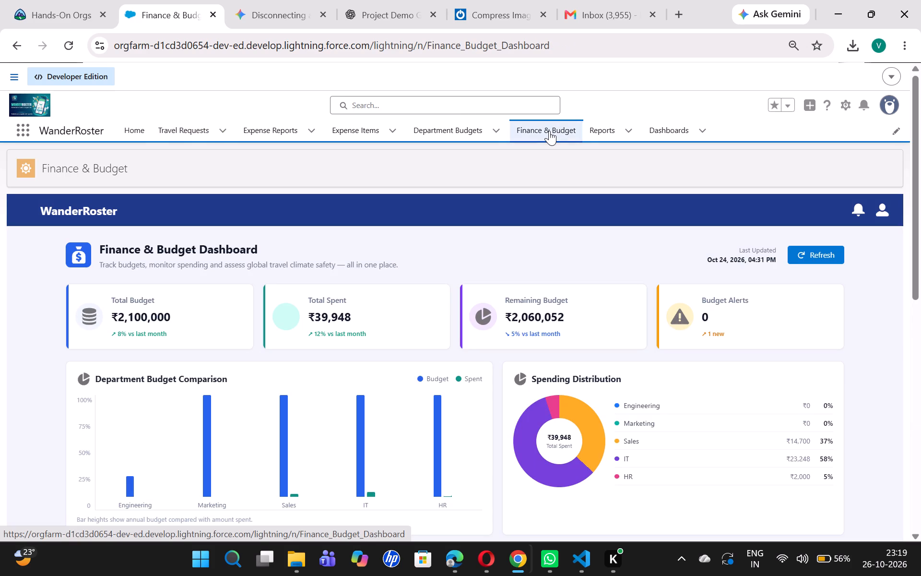
key(ctrl+minus)
key(ctrl+minus)
key(ctrl+minus)
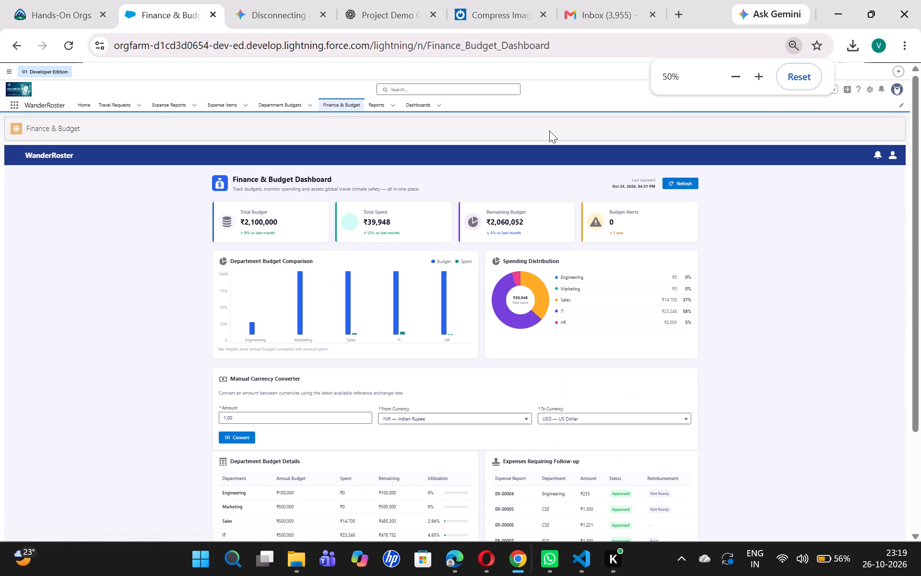
key(ctrl+equal)
scroll(549, 131, down, 2)
key(ctrl+minus)
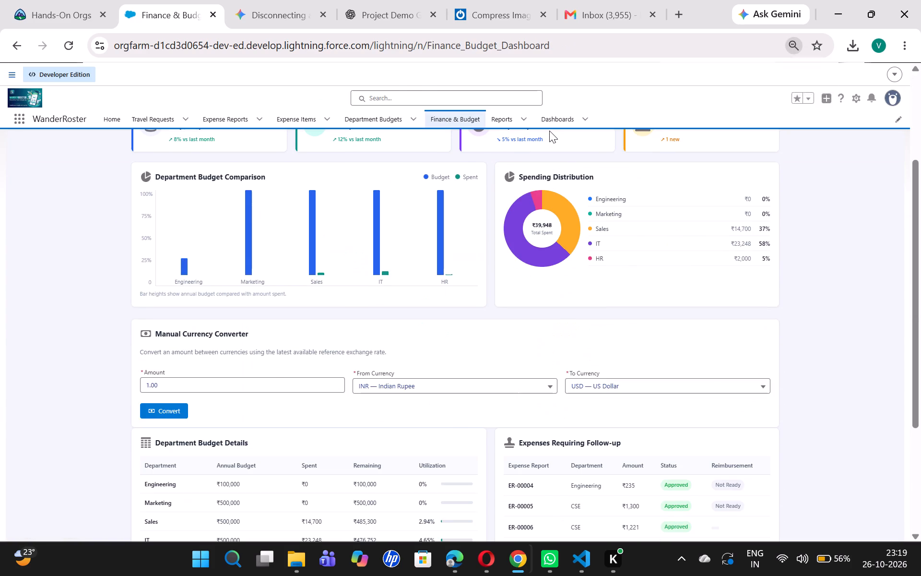
scroll(549, 131, up, 1)
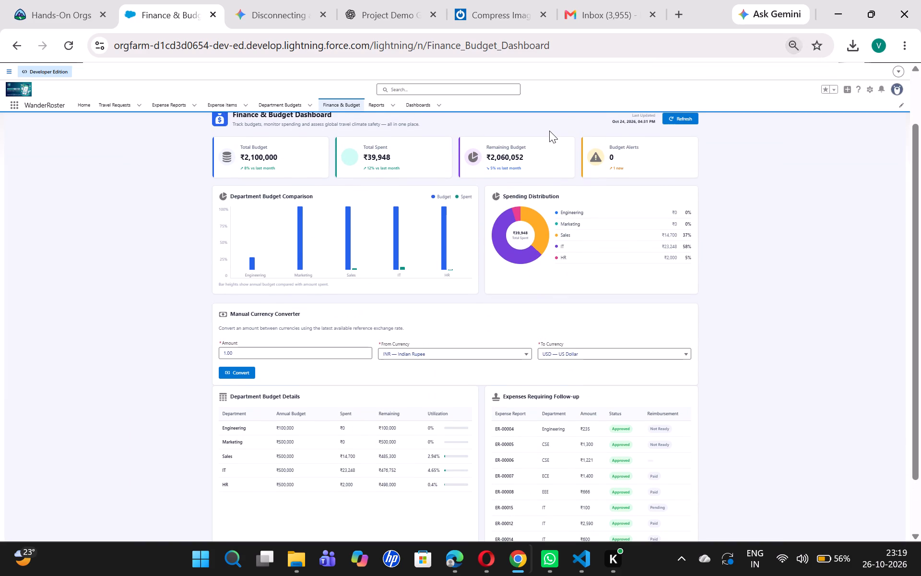
scroll(549, 131, up, 1)
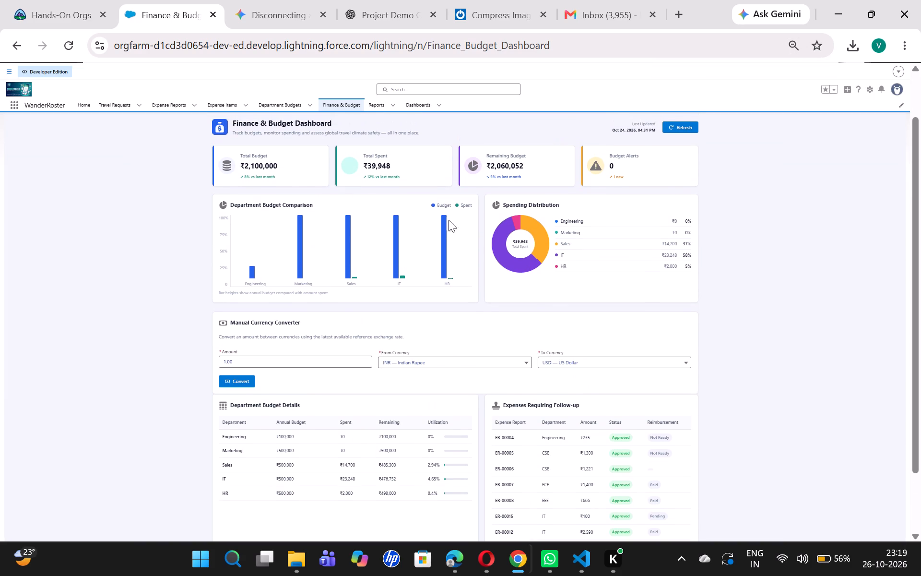
Convert 1.00 from INR — Indian Rupee to USD — US Dollar in the Manual Currency Converter.
click(225, 387)
click(248, 377)
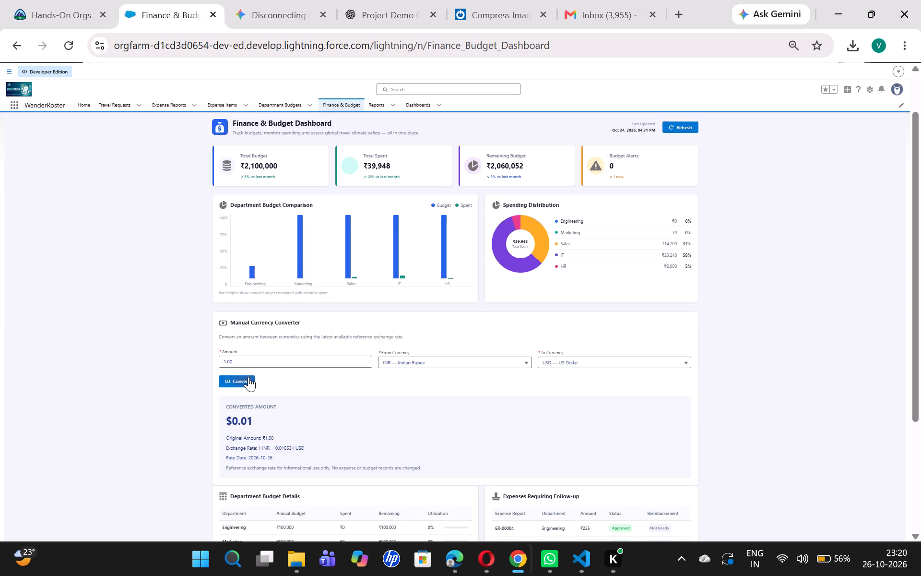
Swap the converter's currencies to USD — US Dollar as source and INR — Indian Rupee as target, and convert 1.00.
click(460, 360)
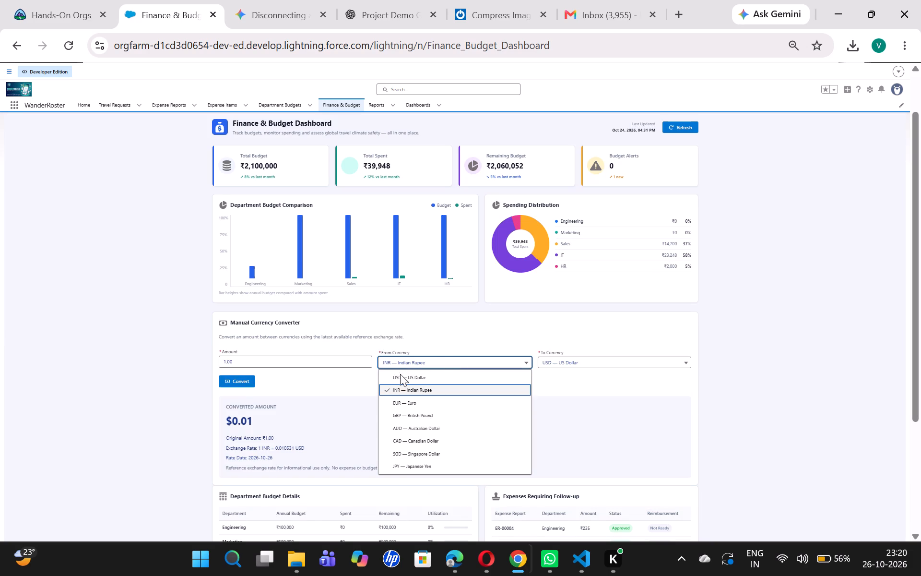
click(401, 379)
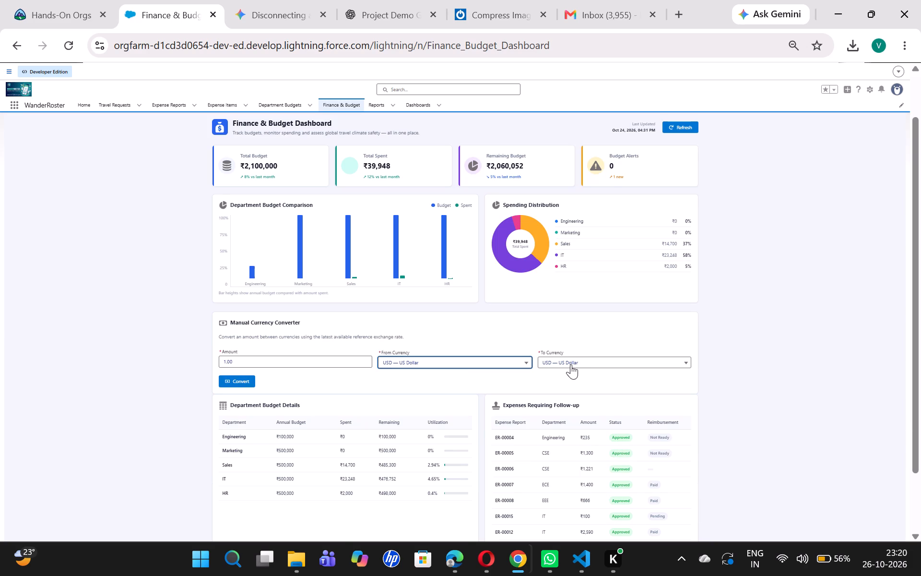
click(571, 364)
click(567, 384)
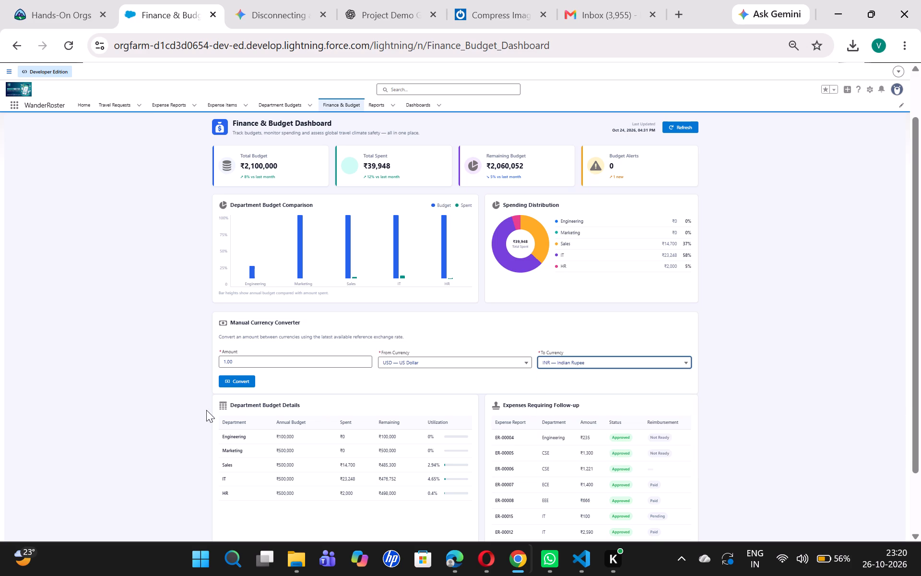
click(234, 380)
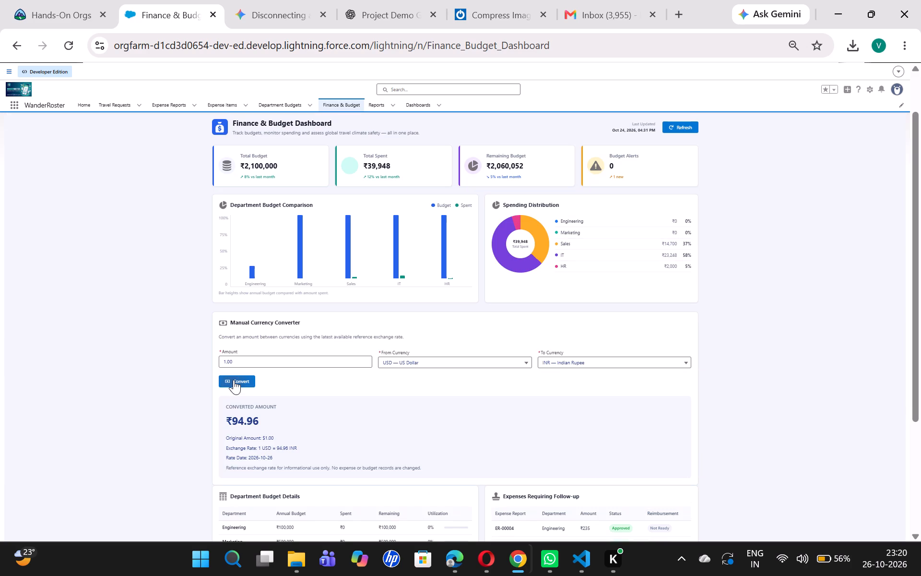
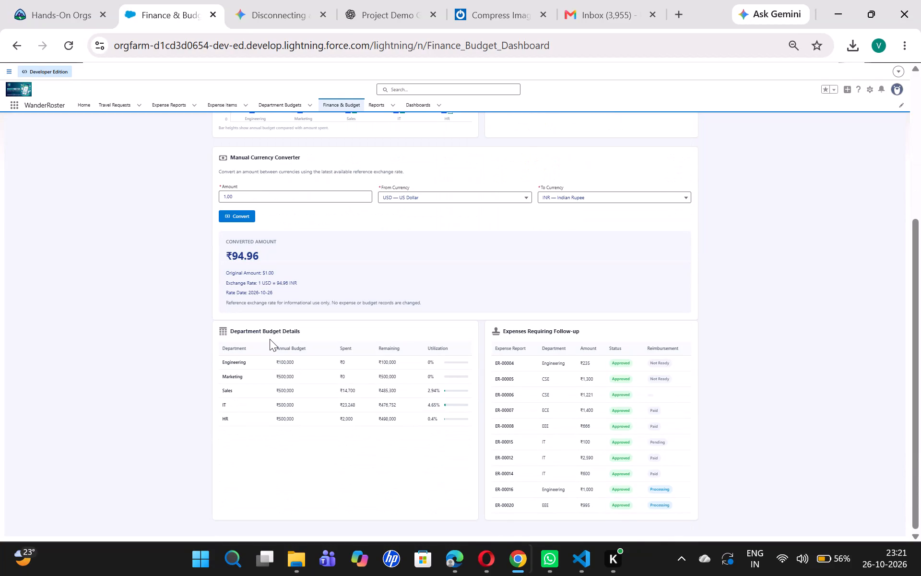
Enlarge the Finance & Budget page to 80% zoom to examine the Manual Currency Converter's USD to INR conversion.
key(ctrl+equal)
key(ctrl+equal)
key(ctrl+equal)
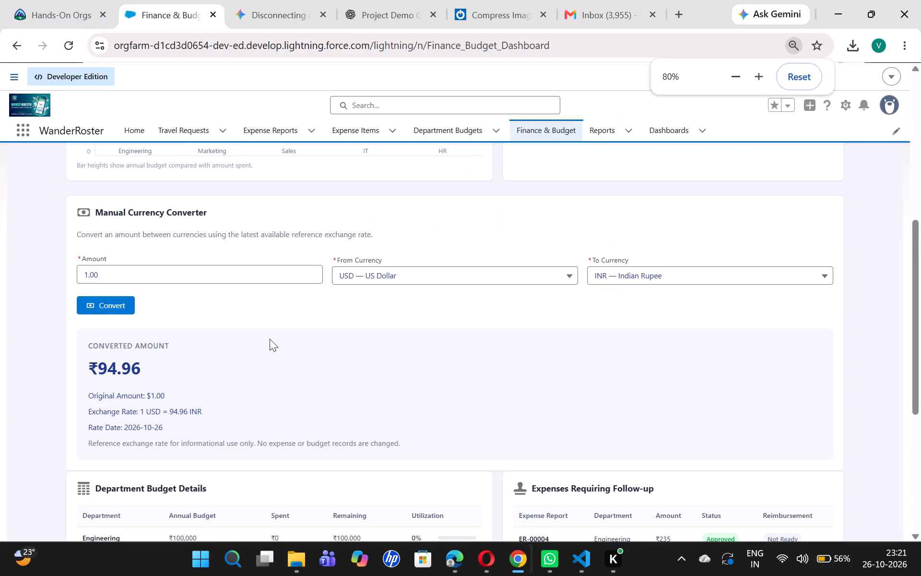
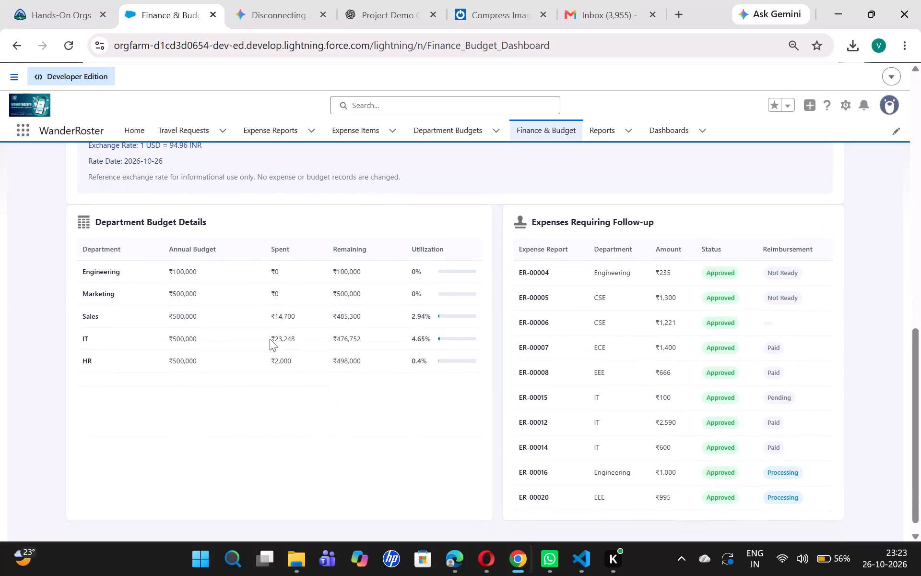
Examine the expenses requiring follow-up and the Remaining Budget and Total Spent figures on the Finance & Budget Dashboard.
click(541, 304)
double_click(541, 304)
scroll(541, 304, up, 1)
click(561, 298)
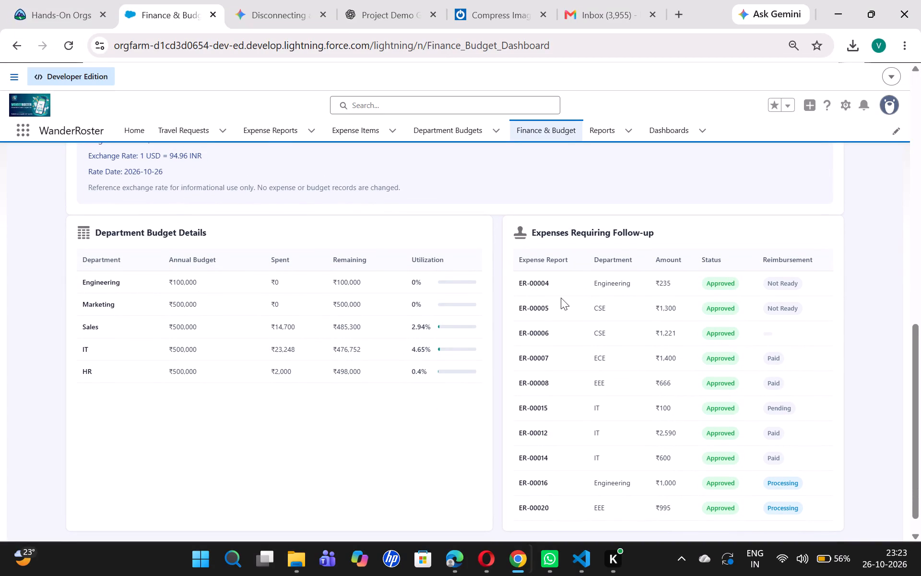
scroll(561, 298, up, 1)
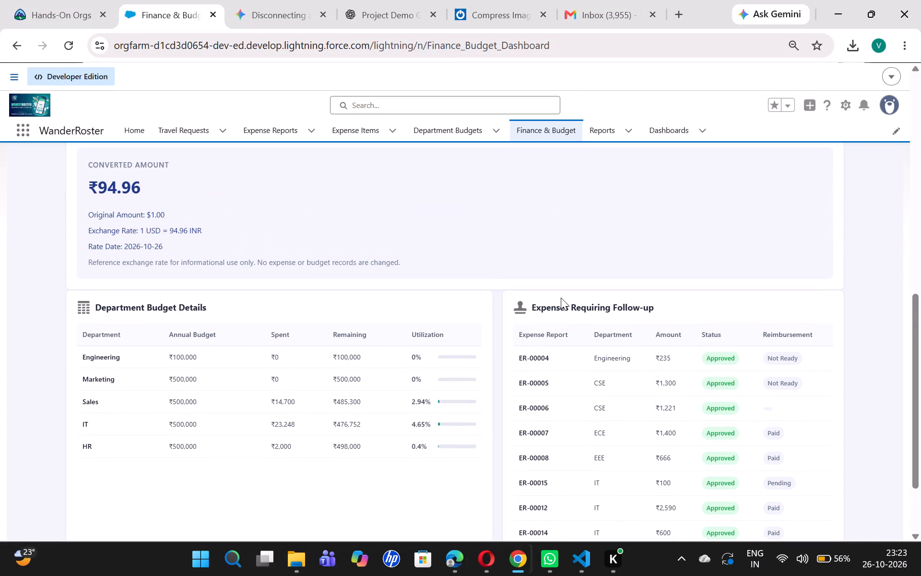
scroll(561, 298, up, 7)
scroll(561, 298, down, 1)
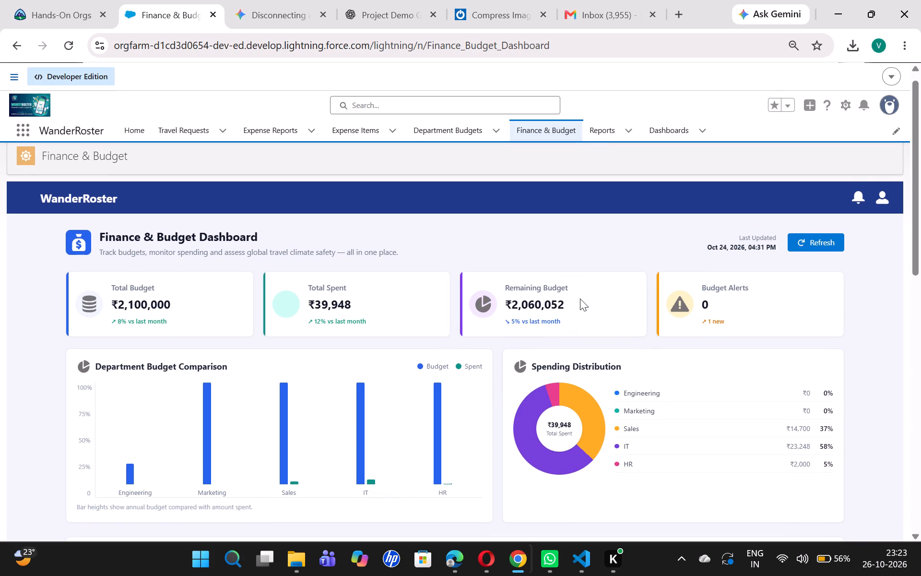
drag(580, 299, 501, 300)
click(493, 257)
drag(354, 301, 301, 299)
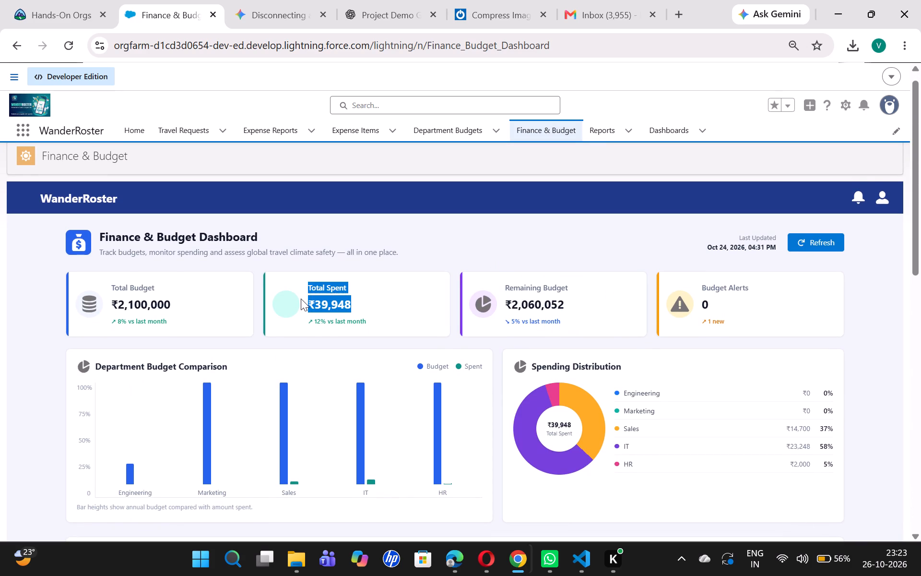
drag(301, 299, 311, 310)
click(402, 269)
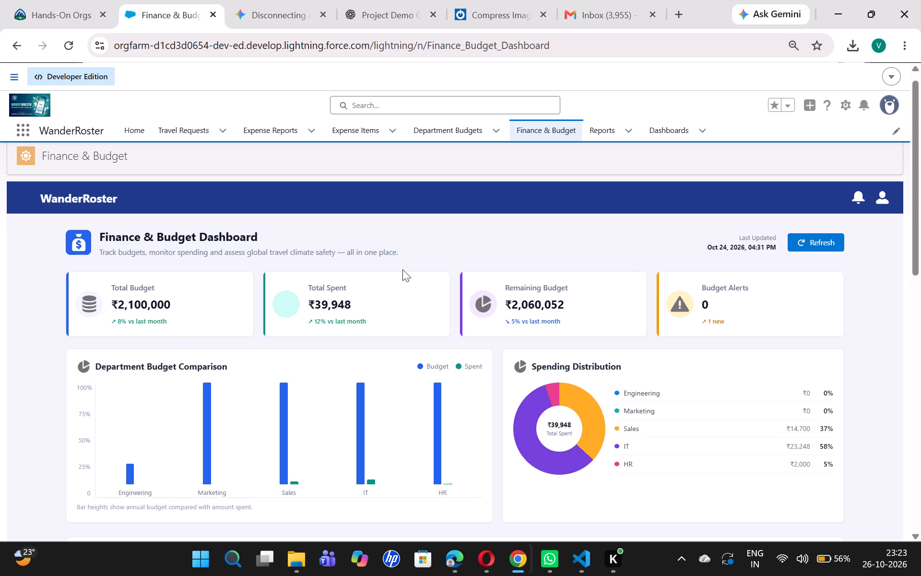
Refresh the Finance & Budget Dashboard data.
click(826, 246)
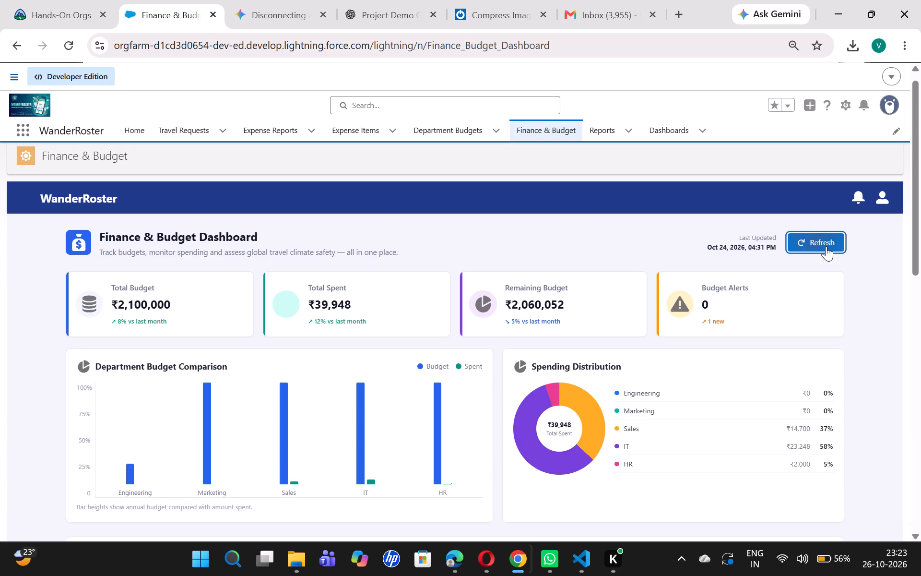
click(826, 246)
Review the dashboard's budget charts, currency converter, Department Budget Details and Expenses Requiring Follow-up sections.
scroll(716, 376, down, 2)
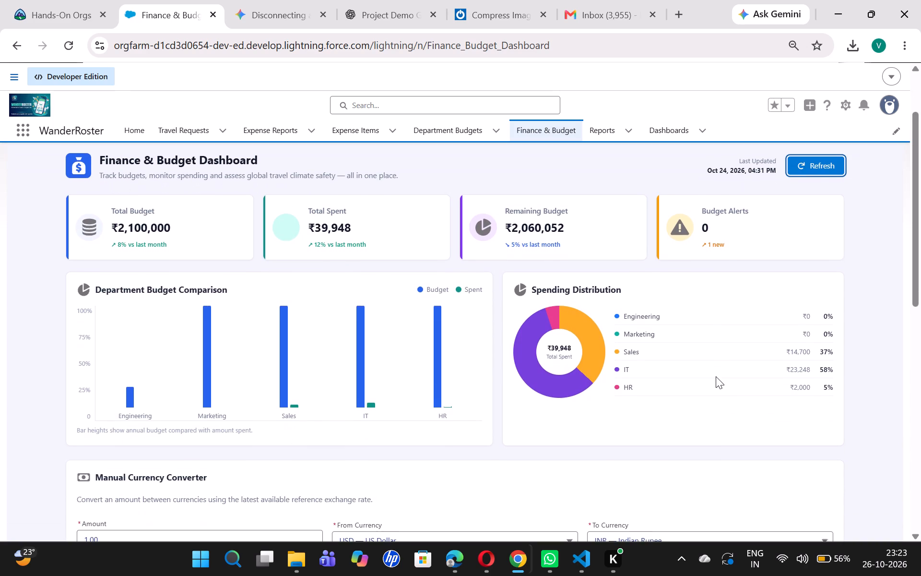
scroll(716, 376, down, 2)
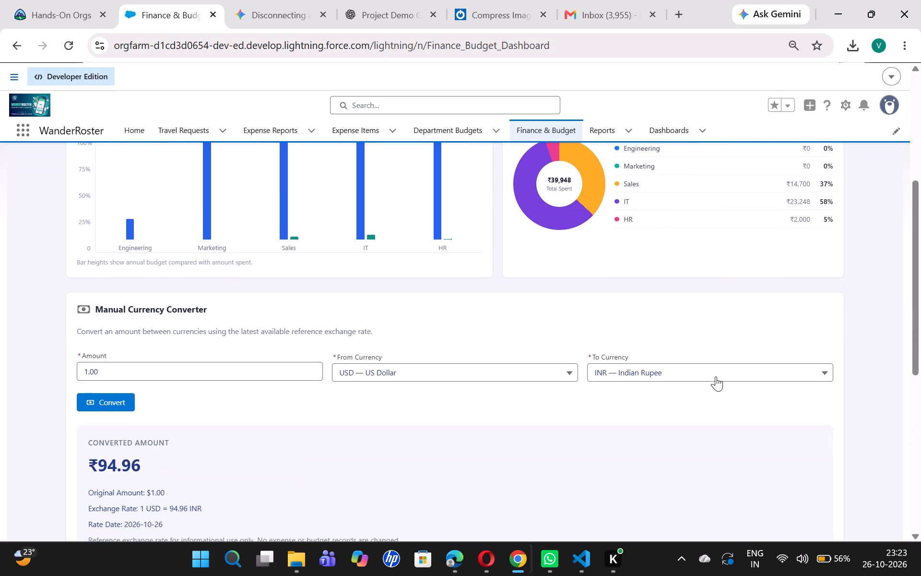
scroll(716, 376, down, 5)
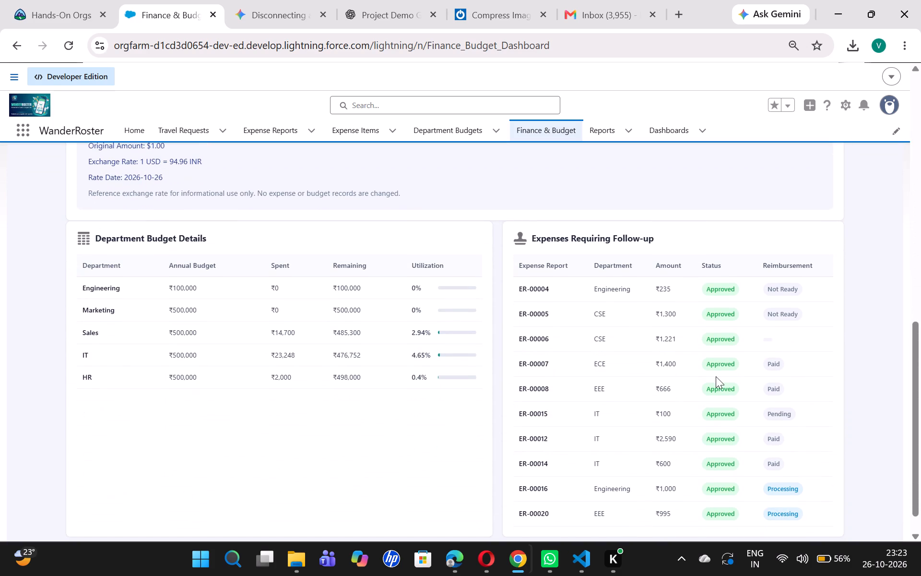
scroll(716, 376, down, 2)
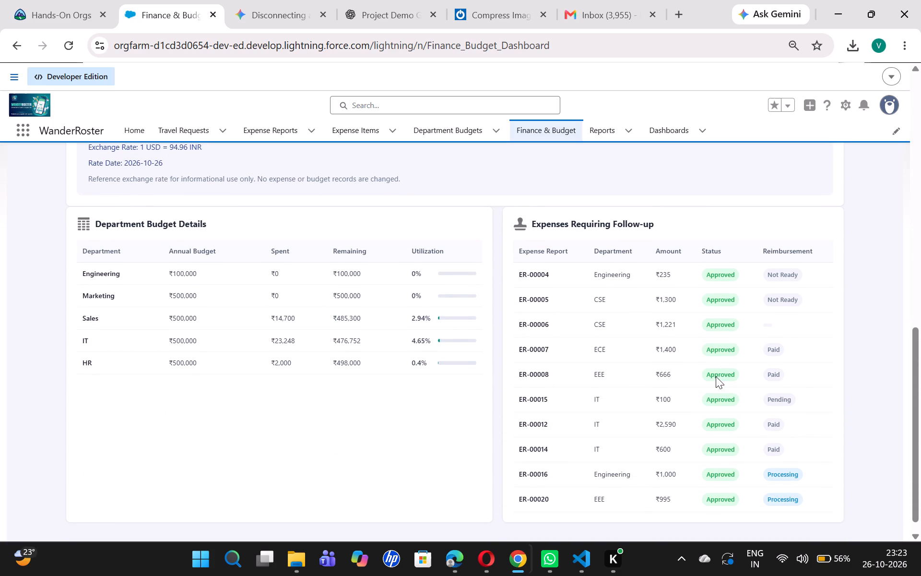
scroll(716, 376, up, 8)
scroll(716, 376, down, 5)
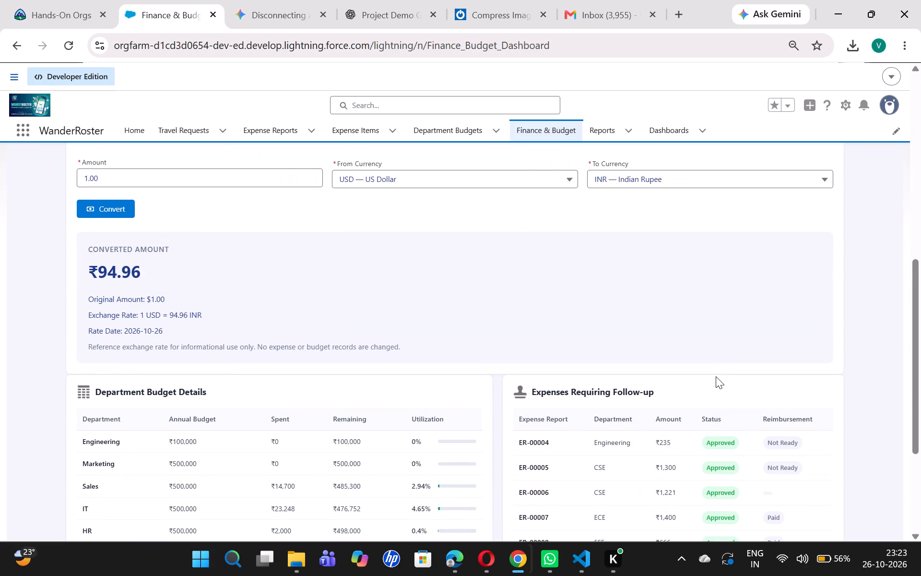
scroll(716, 376, up, 14)
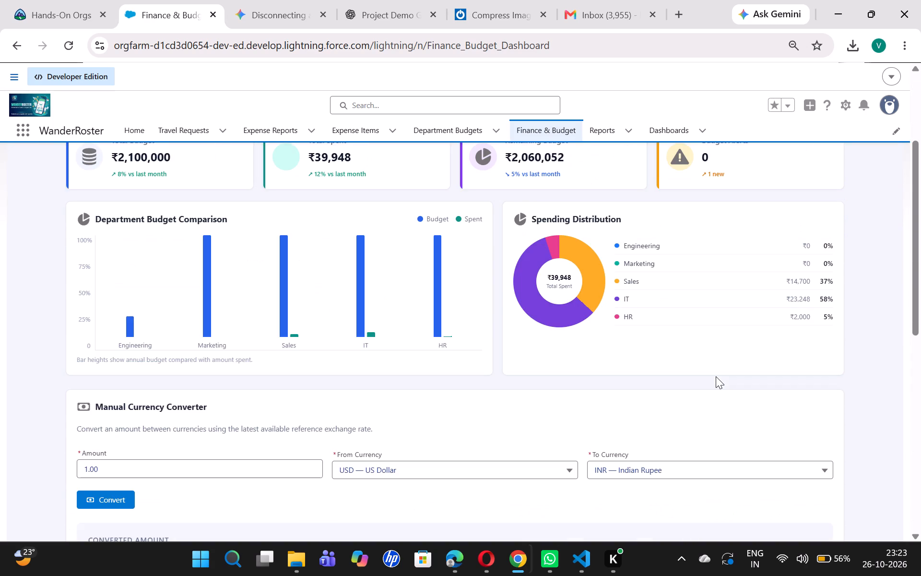
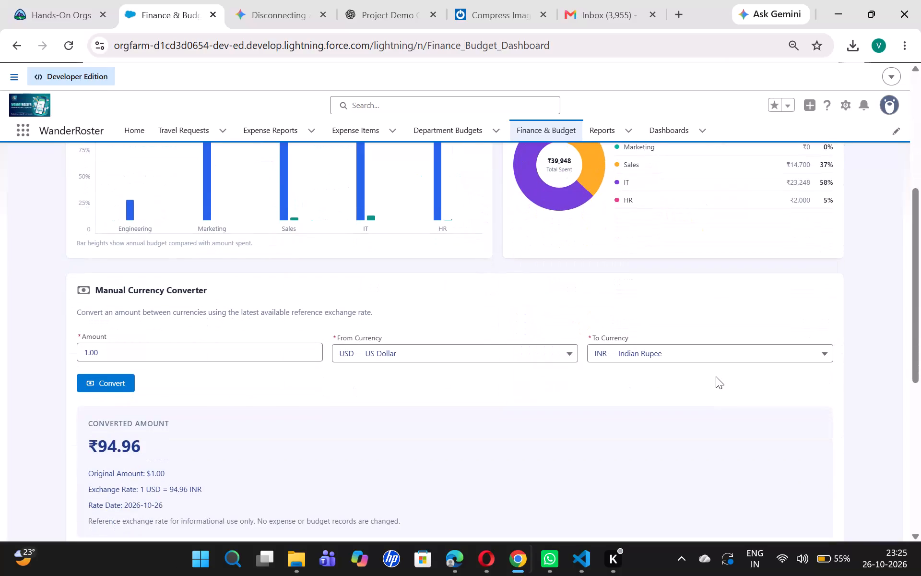
Refresh the Finance & Budget Dashboard data and check the Total Spent figure.
scroll(716, 376, up, 13)
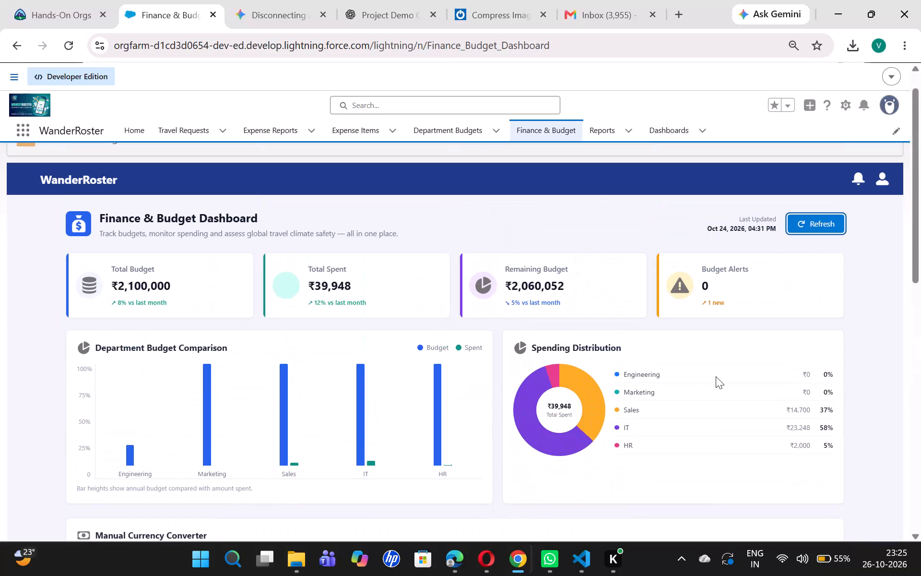
click(802, 255)
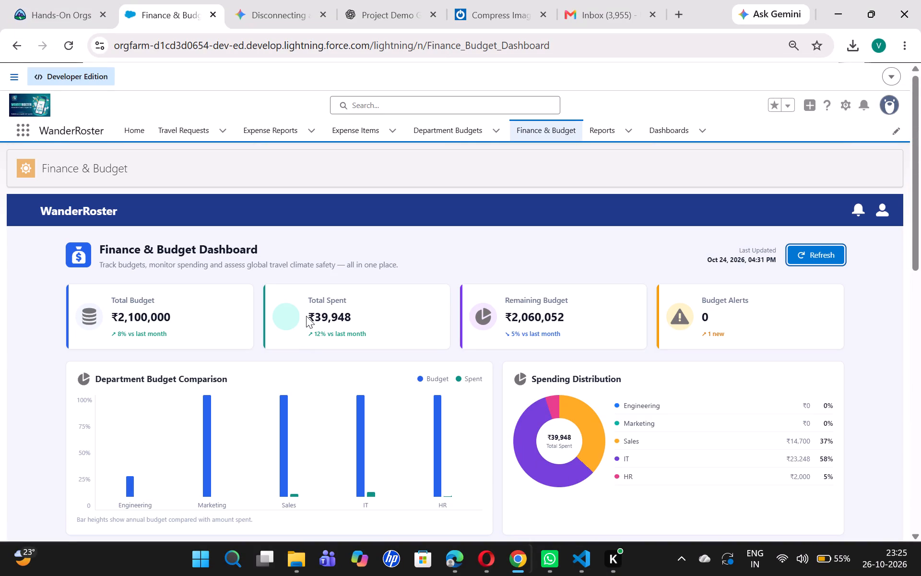
drag(307, 315, 377, 310)
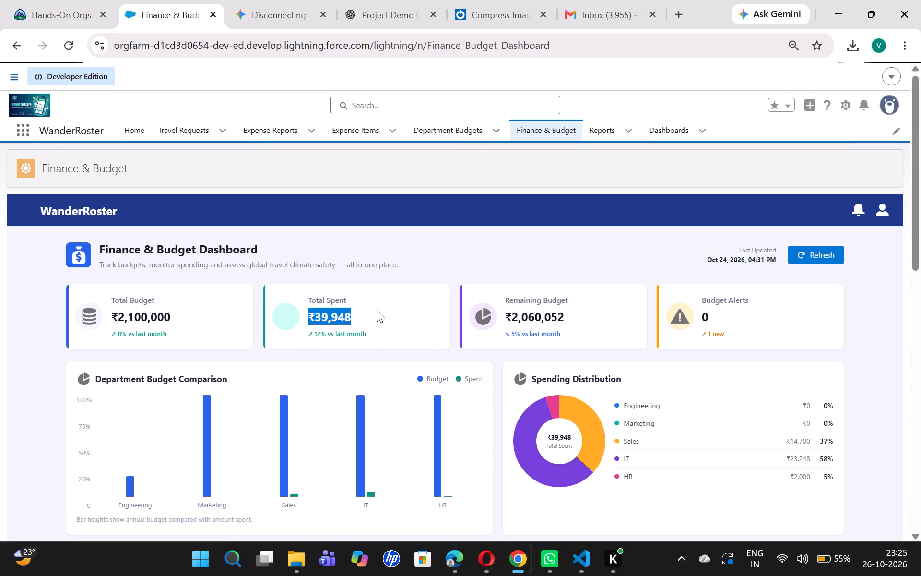
click(377, 310)
scroll(377, 310, down, 1)
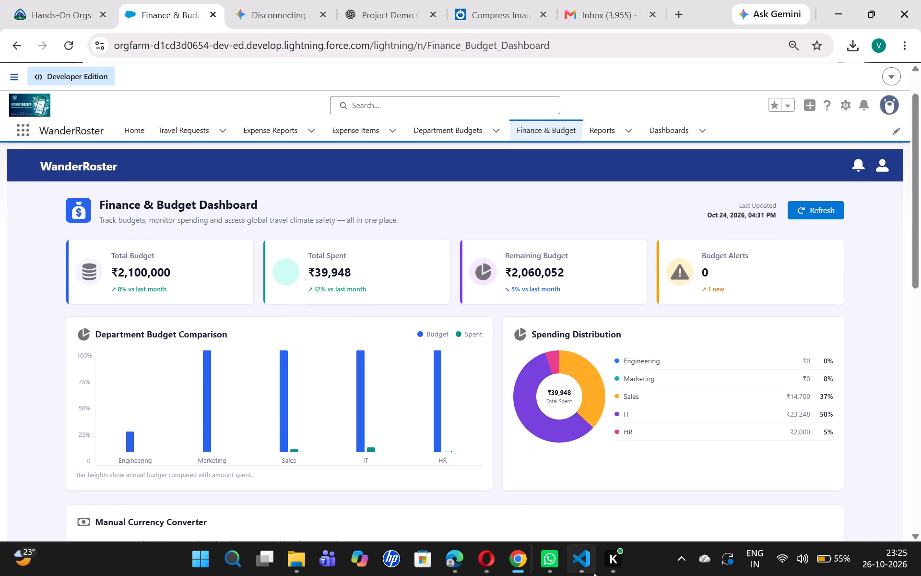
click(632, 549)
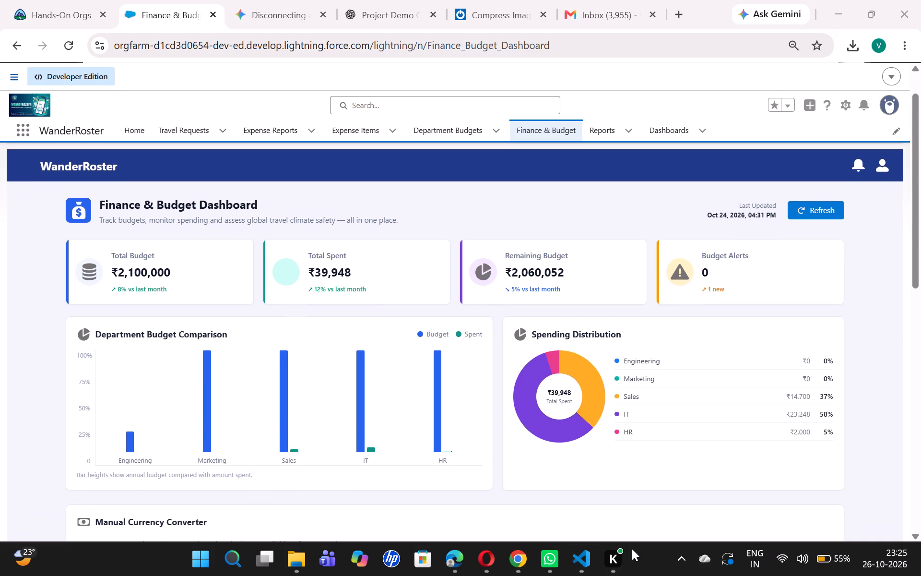